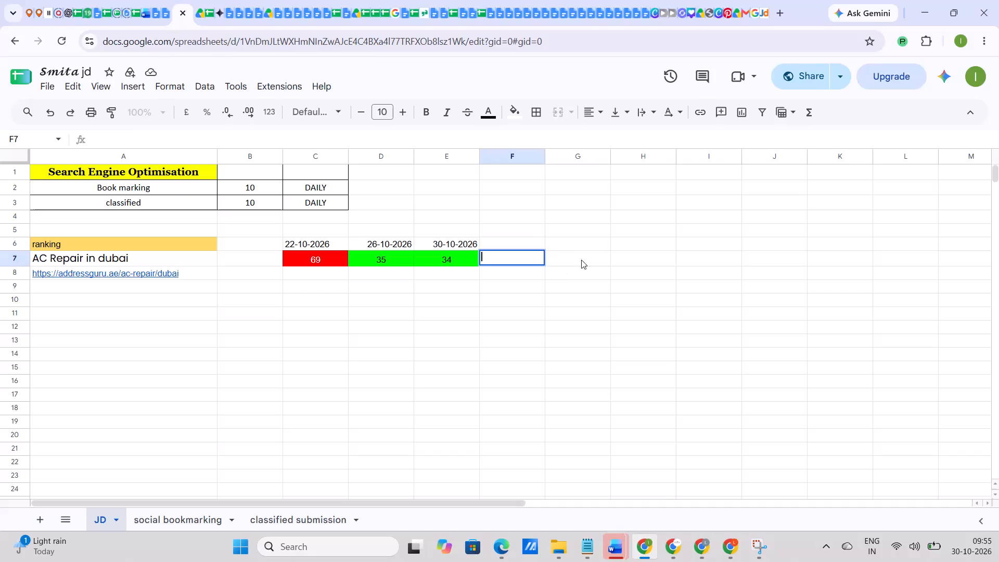
Switch from the ranking spreadsheet to the browser window showing the AddressGuru dashboard's blog list.
double_click(929, 12)
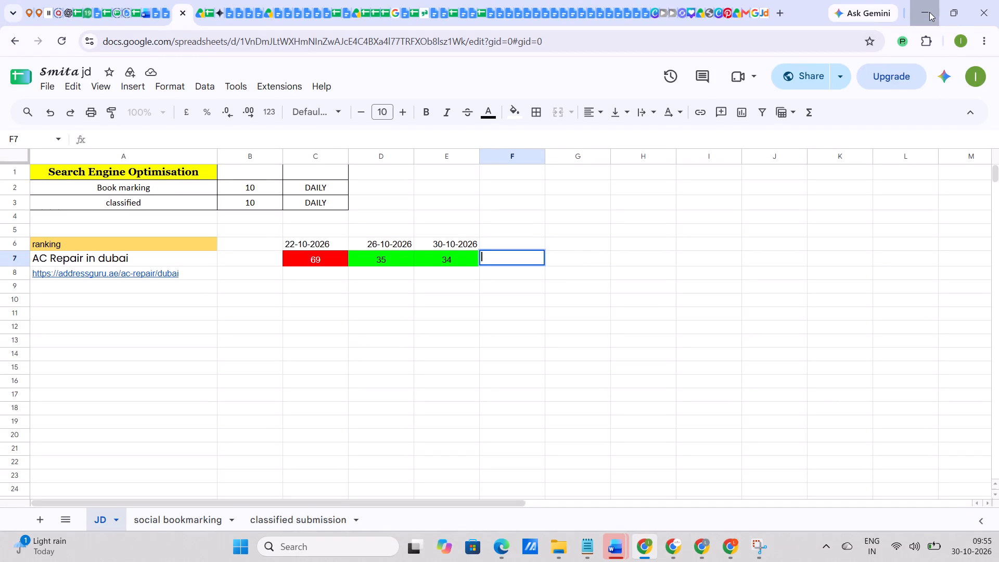
double_click(655, 538)
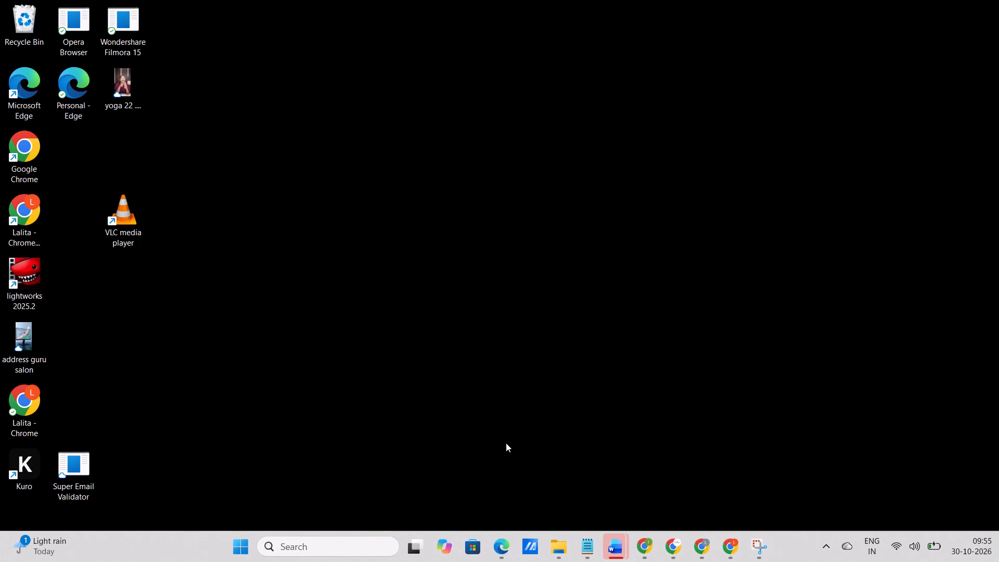
left_click(638, 557)
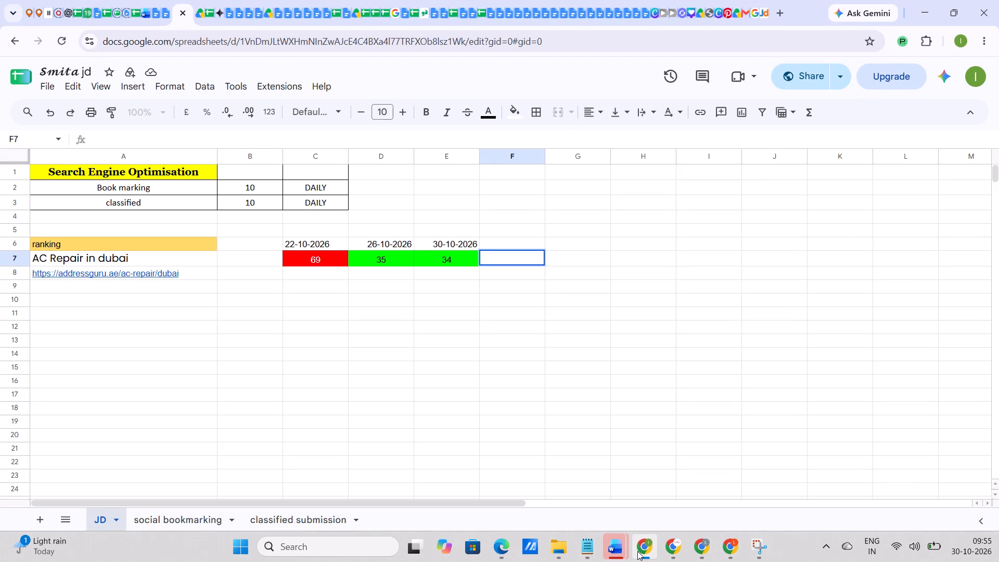
left_click(707, 547)
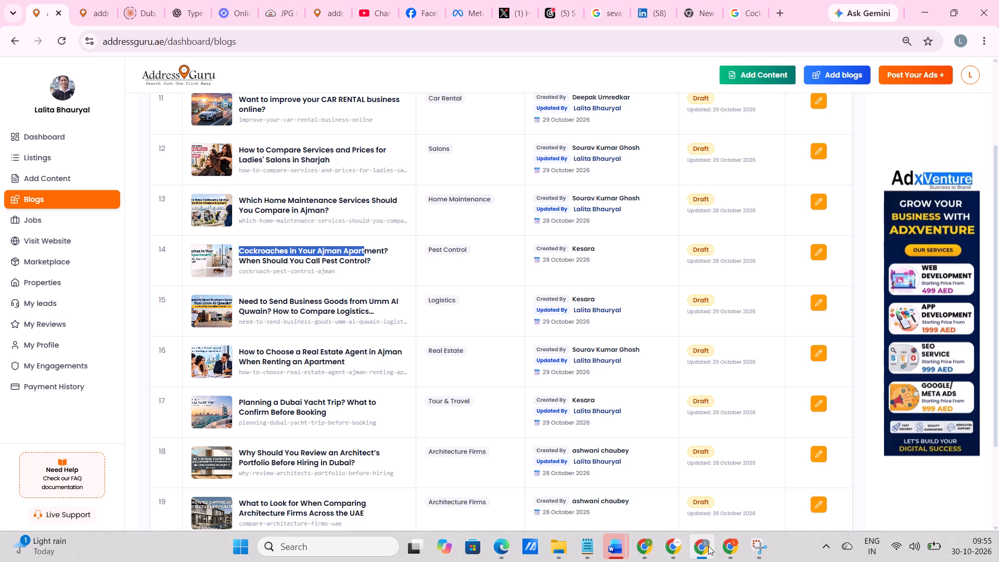
Open the draft blog "Cockroaches in Your Ajman Apartment? When Should You Call Pest Control?" for editing, look over its form and return to the blog list.
scroll(646, 263, "up", 3)
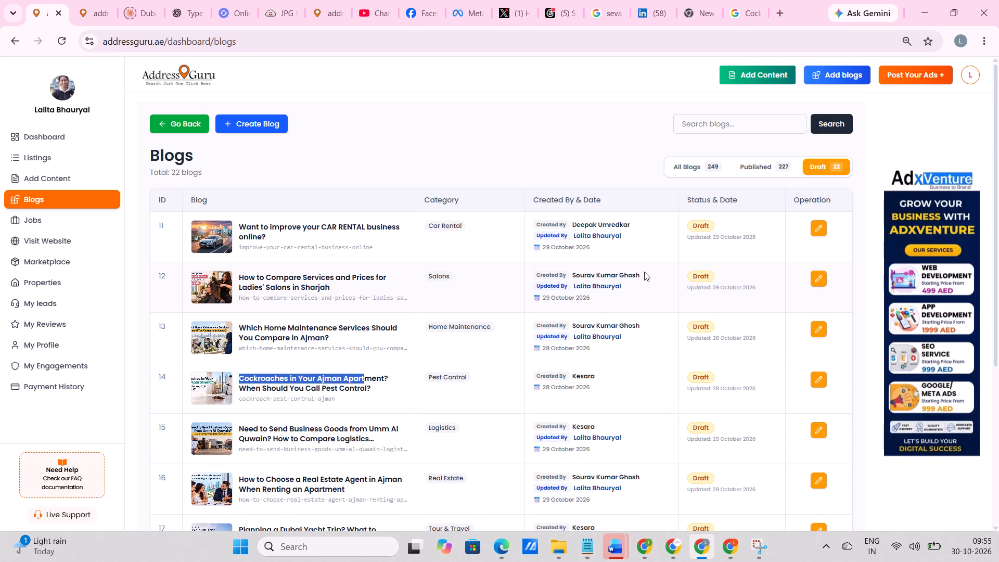
left_click(813, 377)
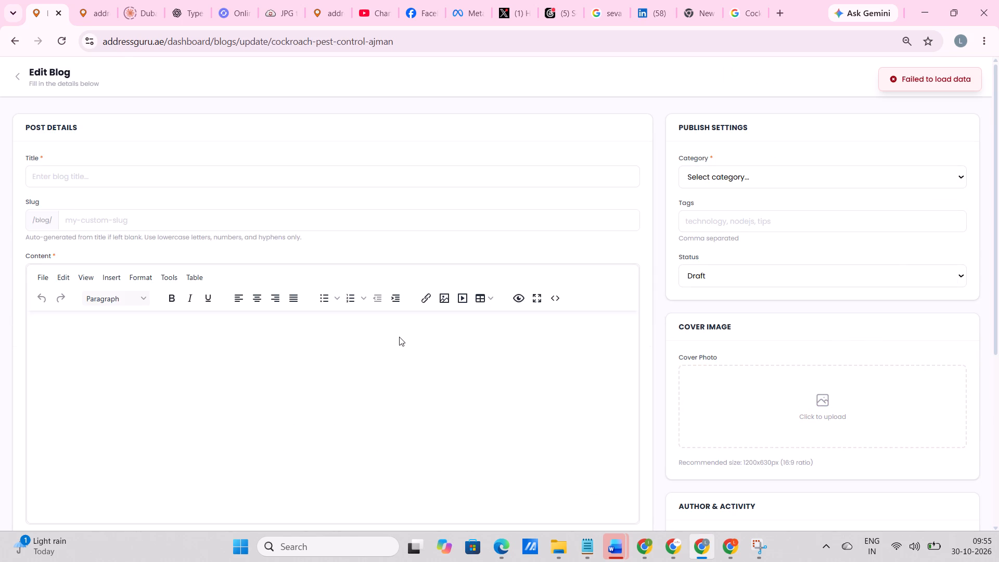
scroll(399, 337, "down", 3)
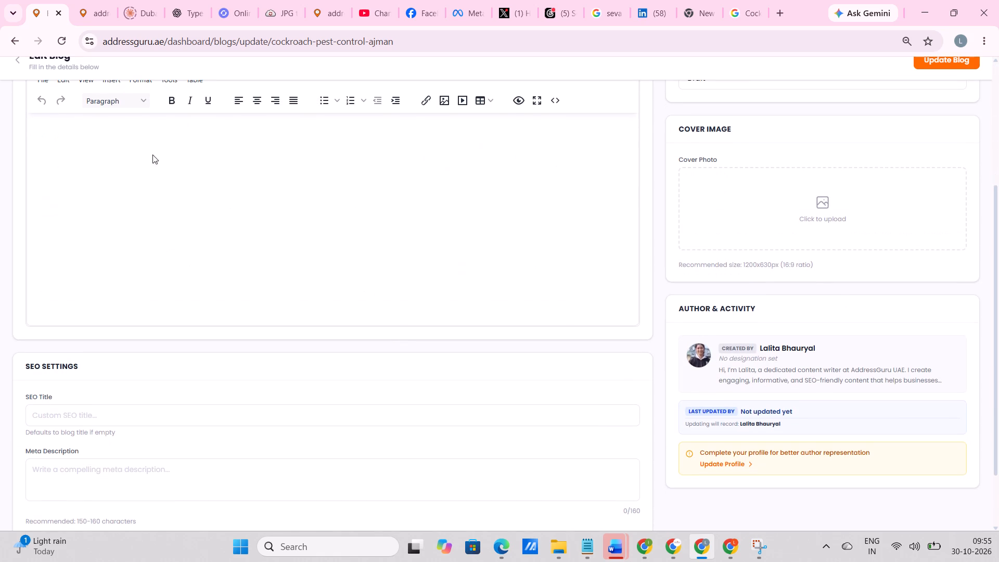
left_click(14, 37)
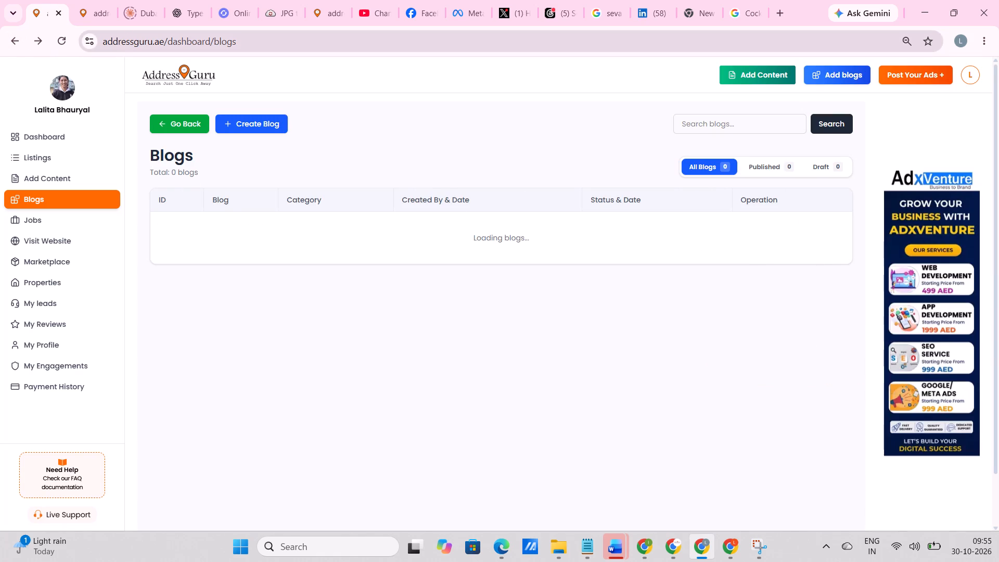
Check the dashboard's blog list against the AddressGuru admin panel's blog list, ending in the admin panel.
left_click(89, 0)
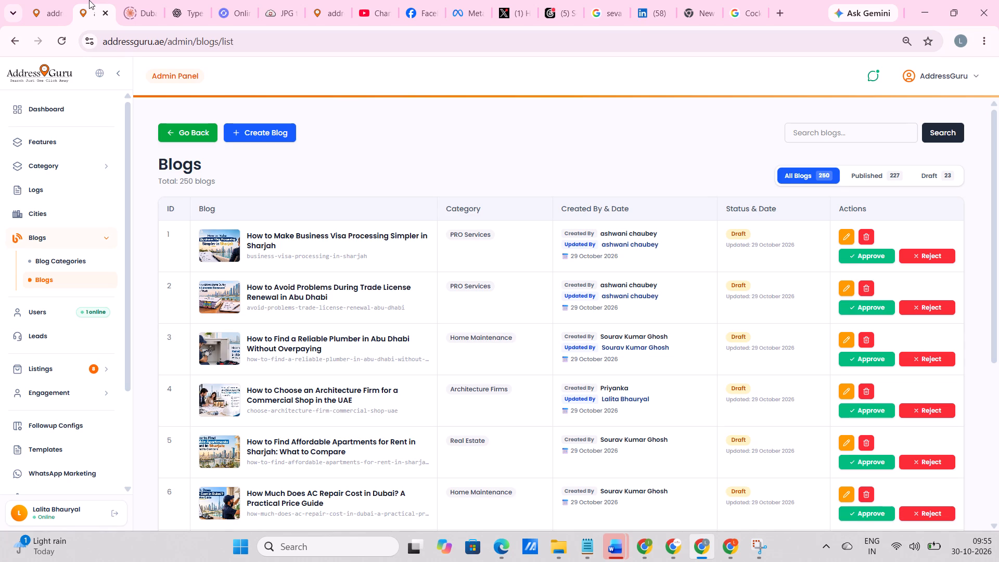
double_click(43, 0)
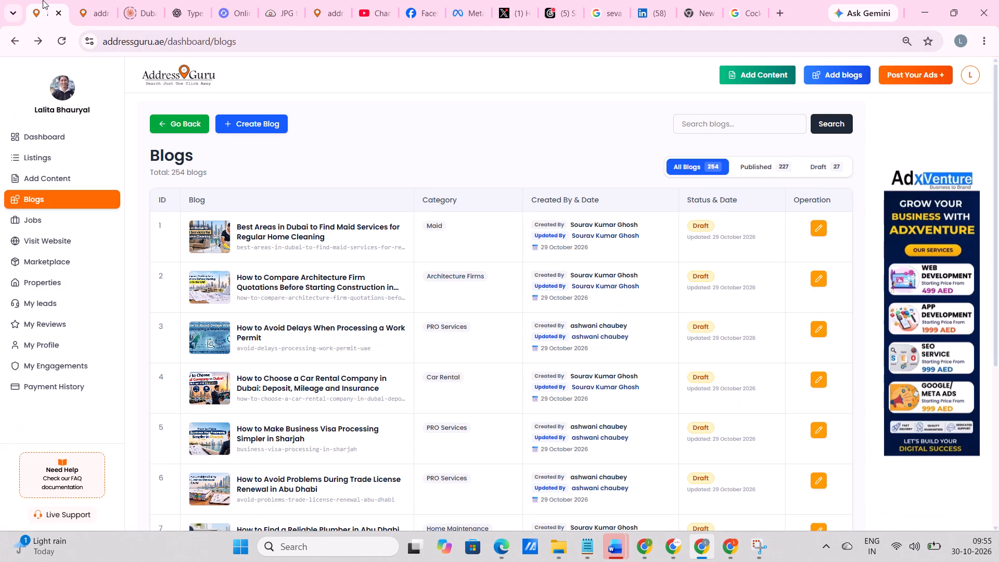
left_click(81, 0)
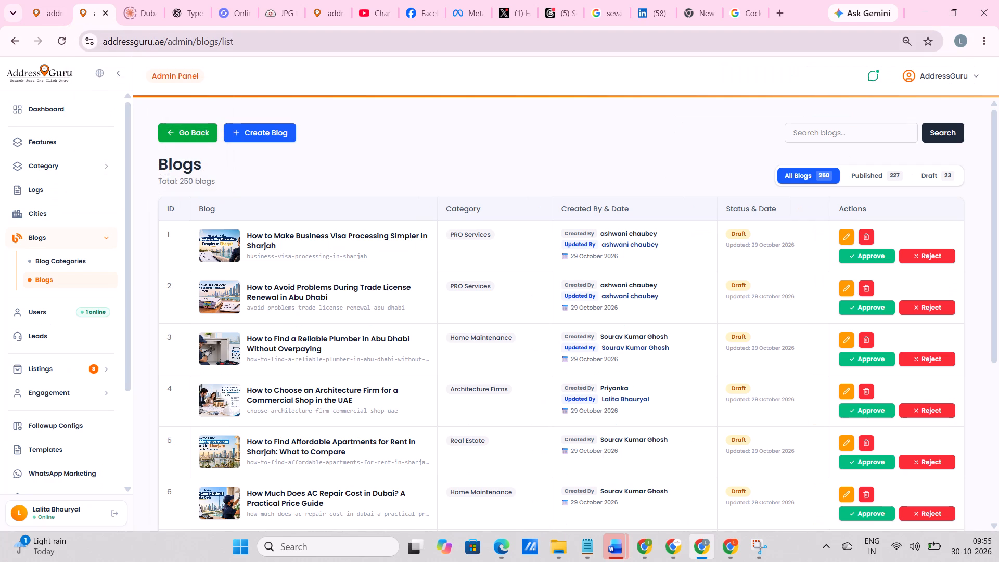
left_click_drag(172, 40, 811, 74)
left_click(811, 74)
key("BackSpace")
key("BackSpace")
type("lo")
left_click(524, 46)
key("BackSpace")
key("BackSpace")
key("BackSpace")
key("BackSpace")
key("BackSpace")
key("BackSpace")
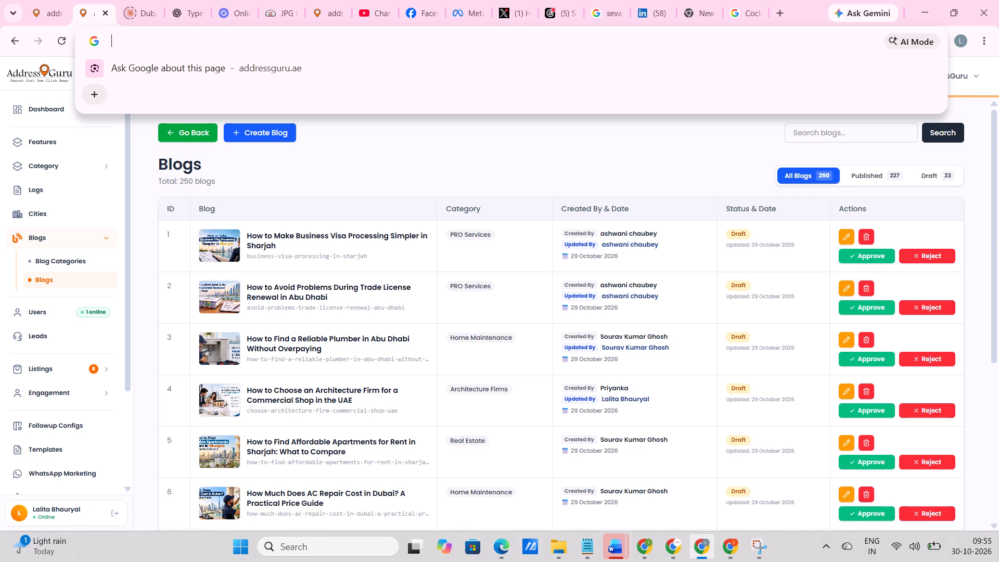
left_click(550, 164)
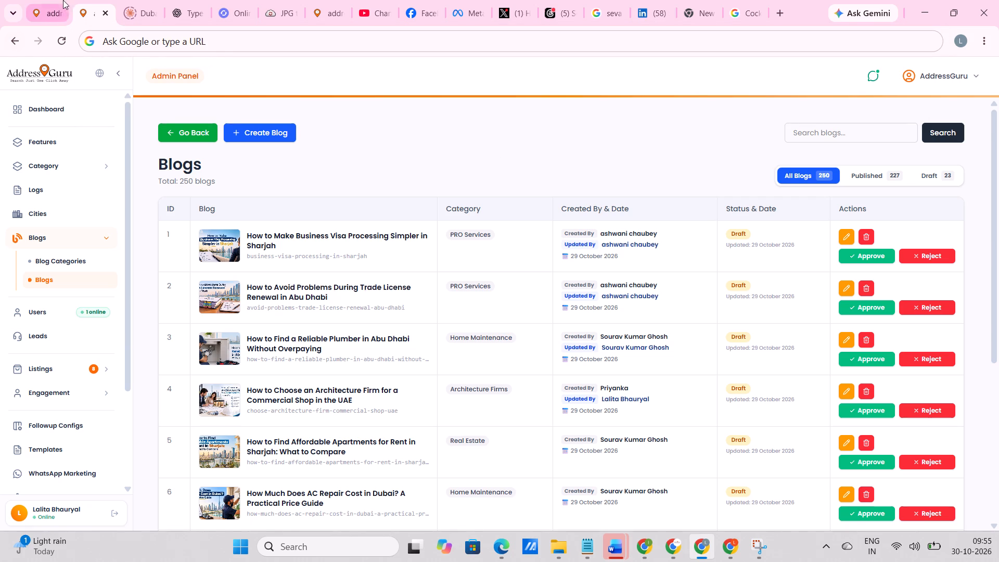
Return to the admin panel's blog list and start editing the part of its page address after "addressguru.ae/".
left_click(11, 0)
left_click(84, 0)
left_click(53, 0)
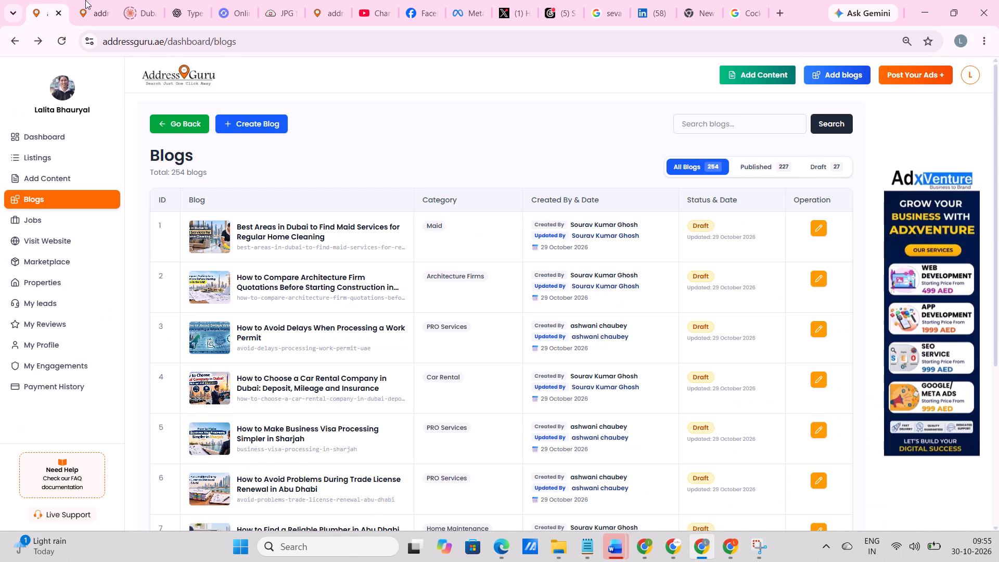
left_click(93, 0)
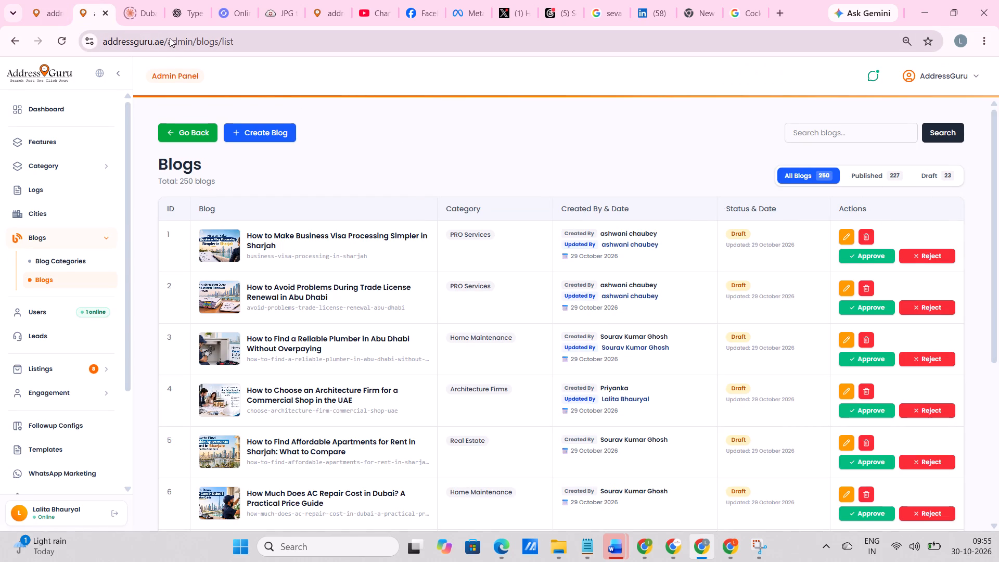
left_click_drag(170, 38, 293, 47)
left_click_drag(168, 41, 184, 43)
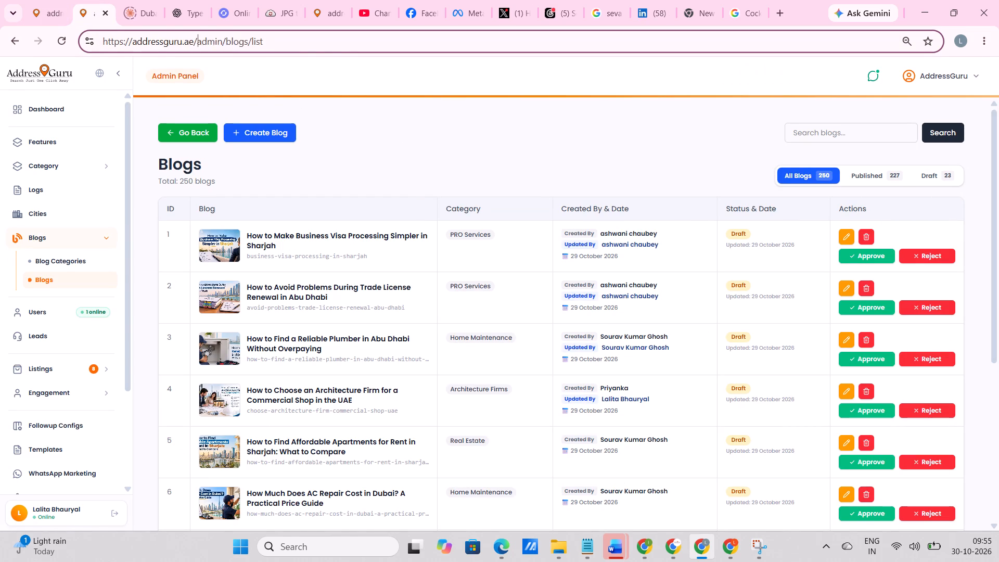
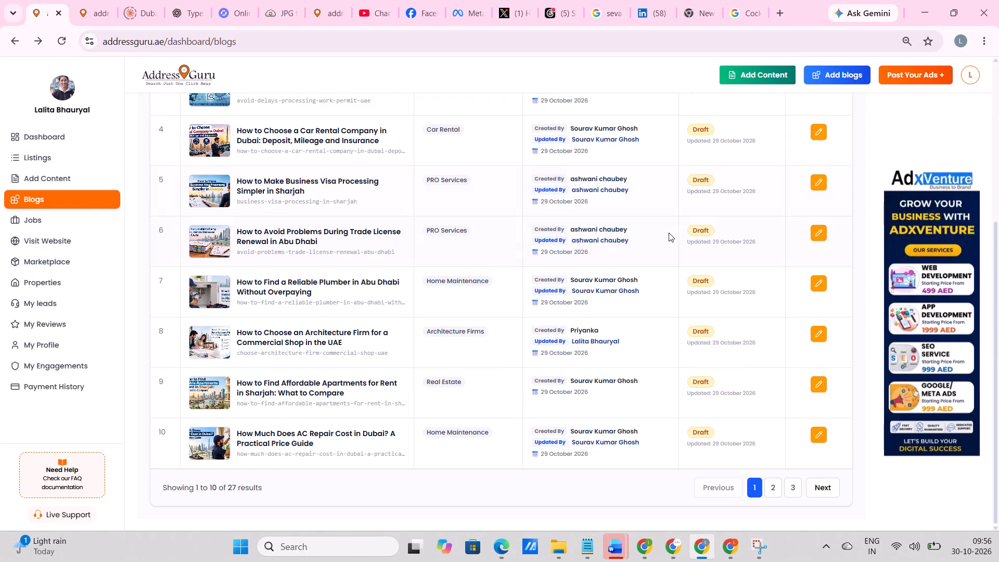
On page 2 of the draft blogs, open "How to Avoid Unexpected Design Costs When Hiring an Architecture Firm" for editing.
left_click(776, 486)
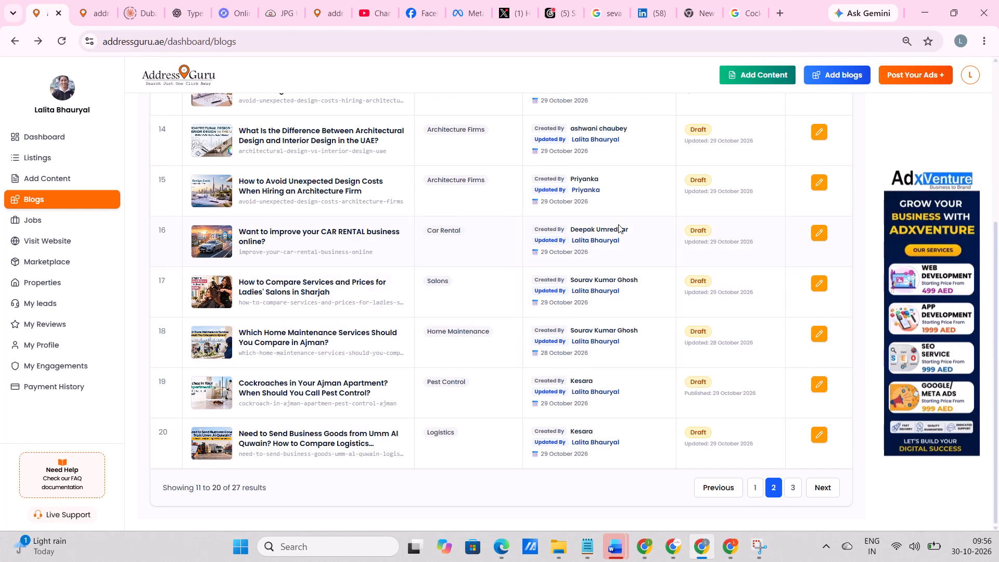
scroll(618, 224, "up", 5)
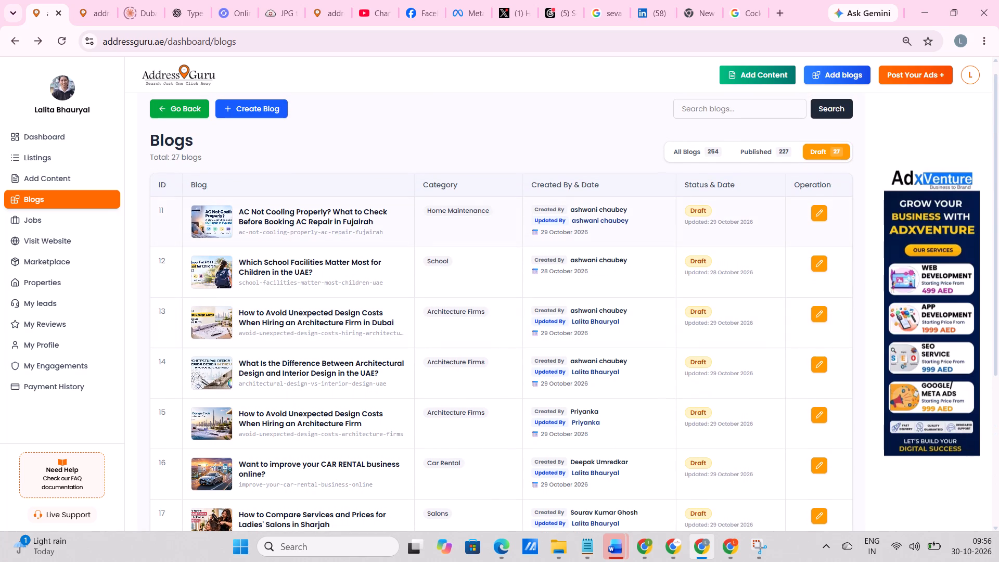
scroll(618, 224, "down", 1)
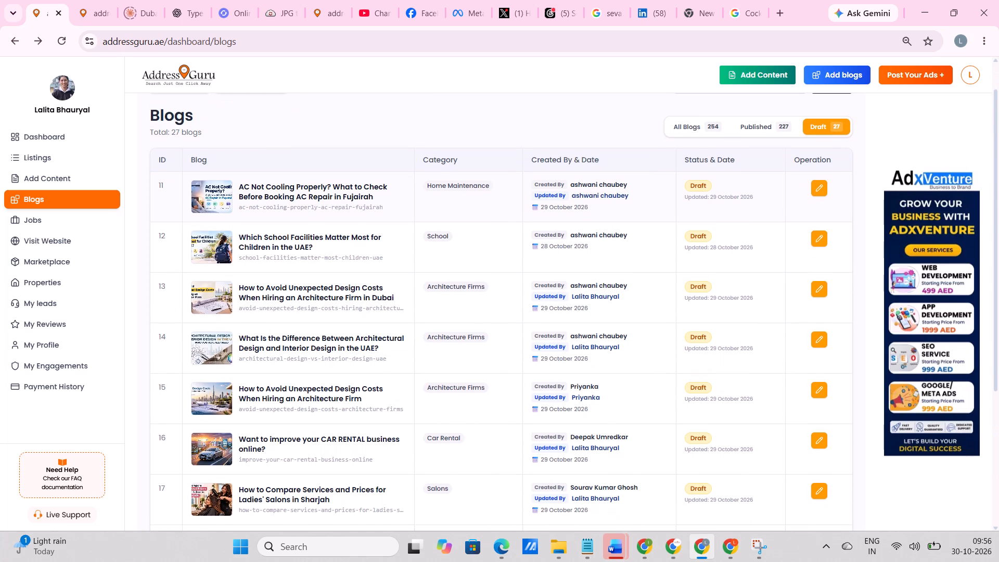
scroll(618, 224, "down", 5)
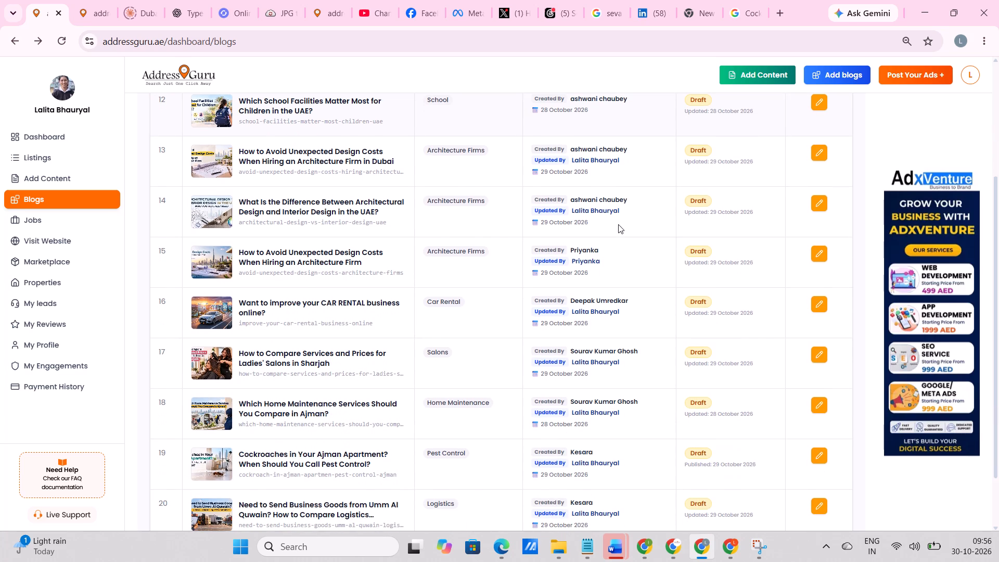
scroll(618, 224, "down", 3)
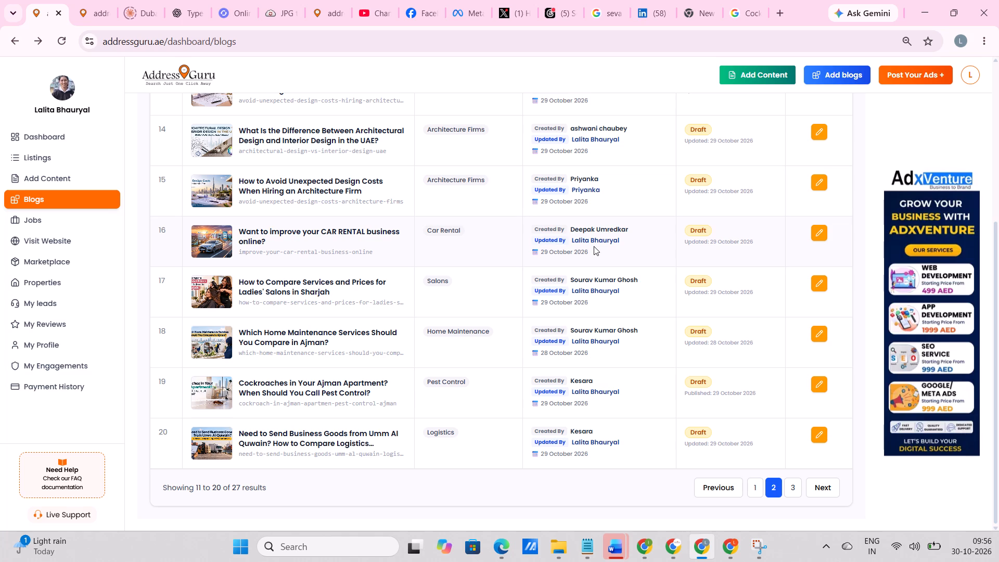
scroll(594, 246, "up", 2)
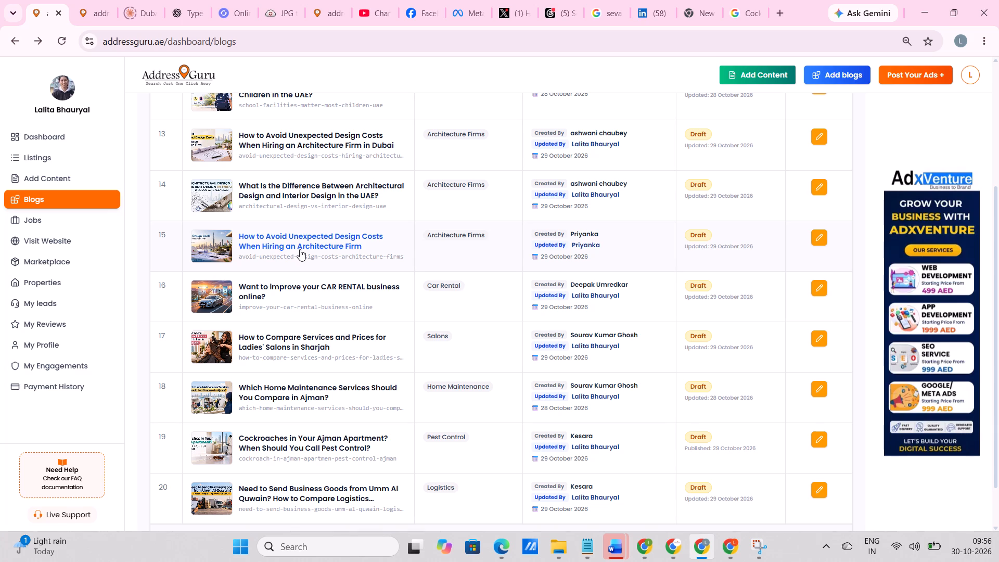
left_click(300, 249)
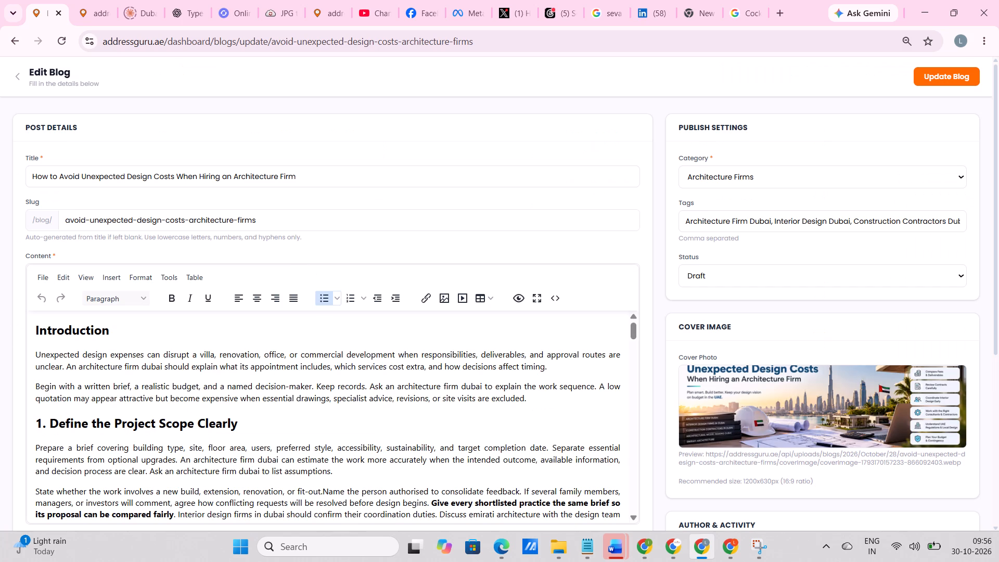
Read through the architecture firm draft's content from the introduction to the conclusion.
scroll(326, 376, "down", 2)
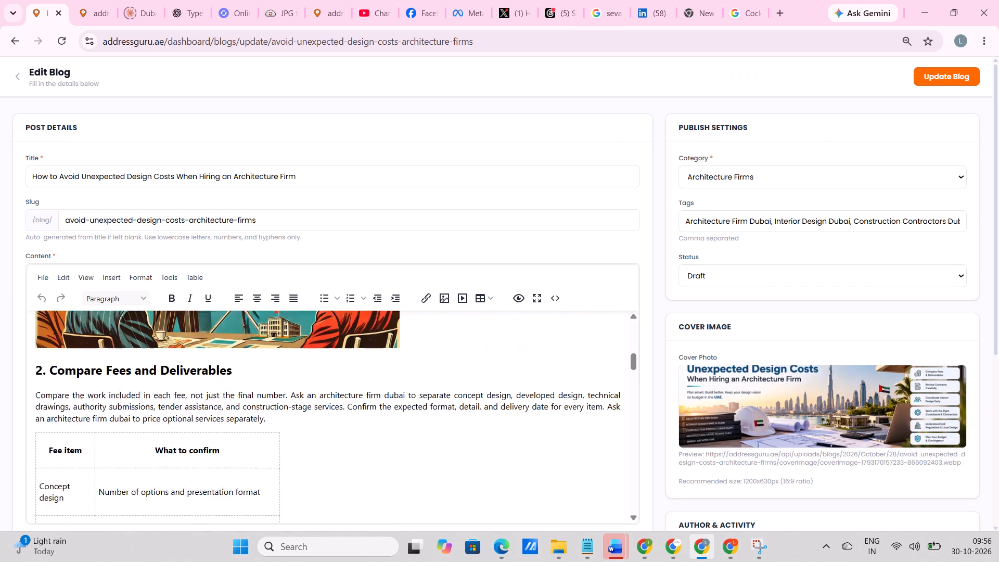
scroll(326, 376, "down", 1)
scroll(326, 376, "right", 1)
scroll(326, 376, "down", 1)
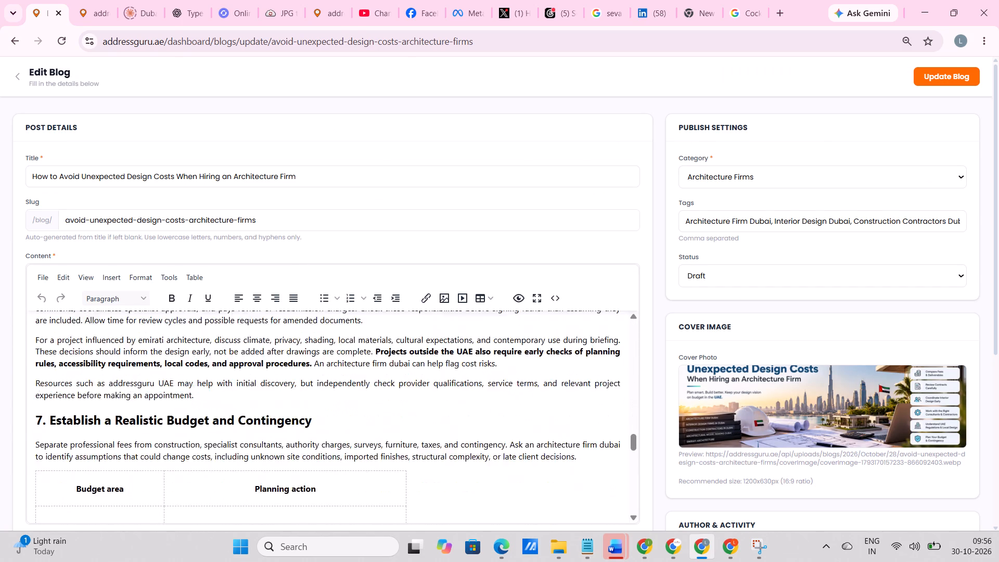
scroll(326, 376, "down", 5)
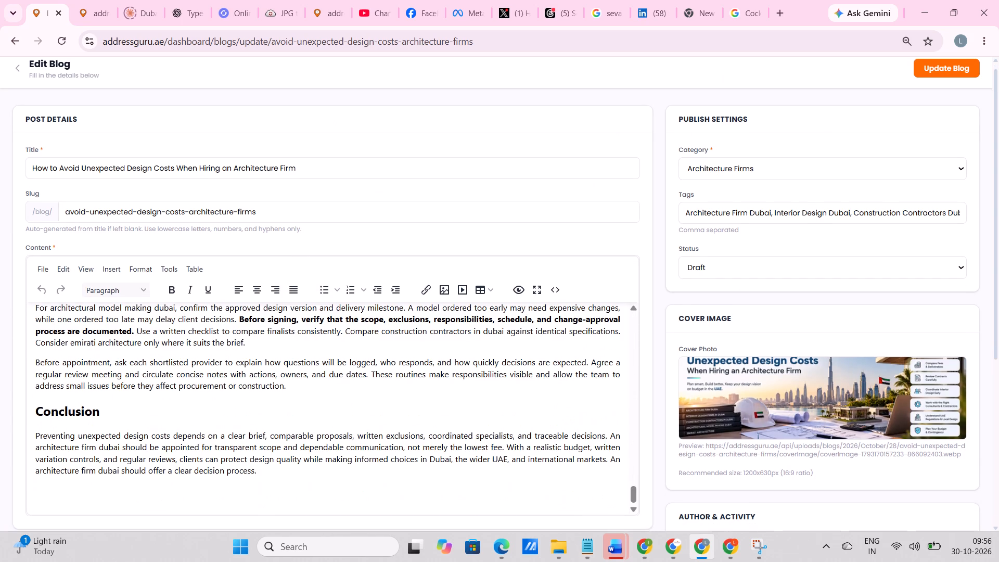
scroll(326, 376, "up", 15)
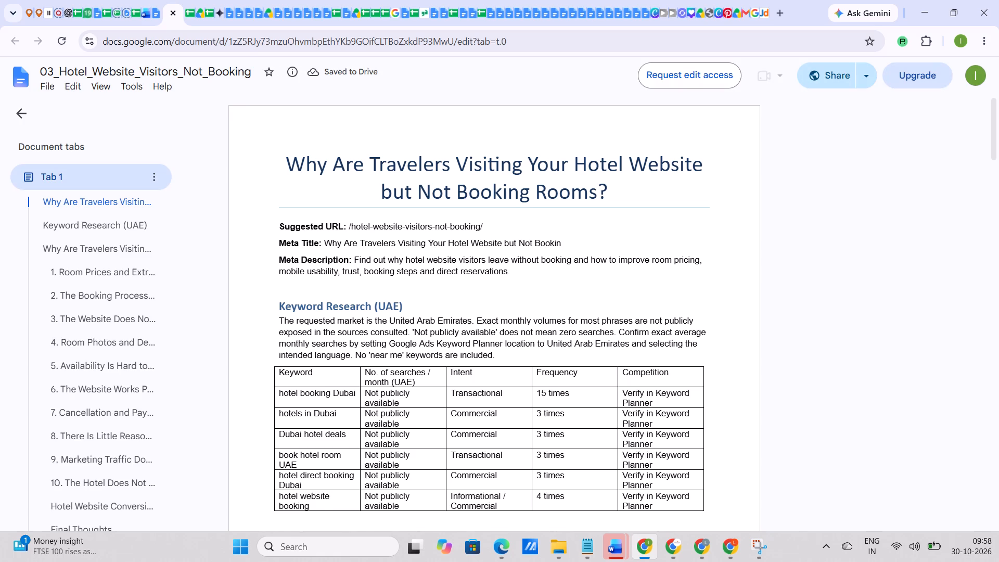
left_click(554, 286)
triple_click(540, 275)
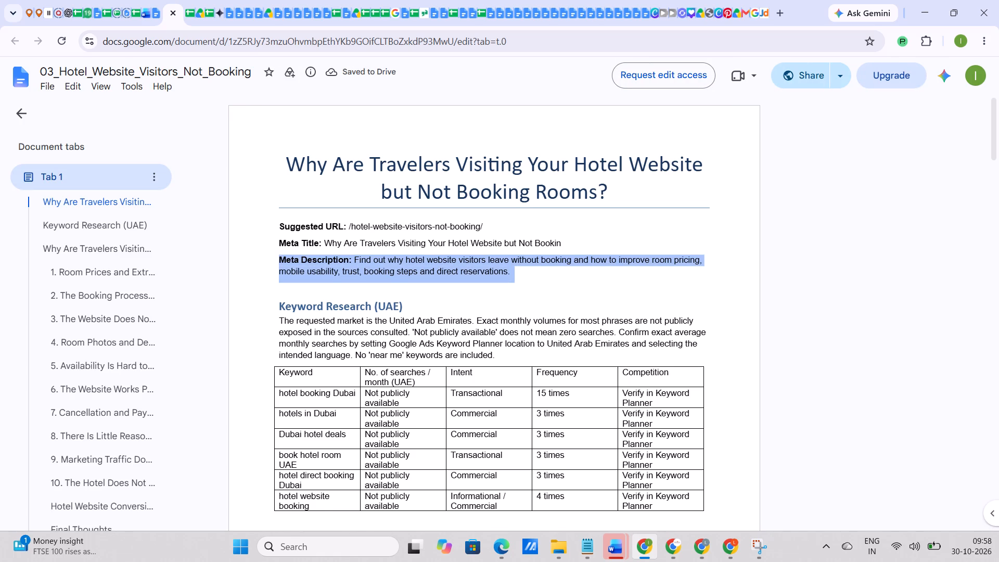
key("Return")
left_click(124, 0)
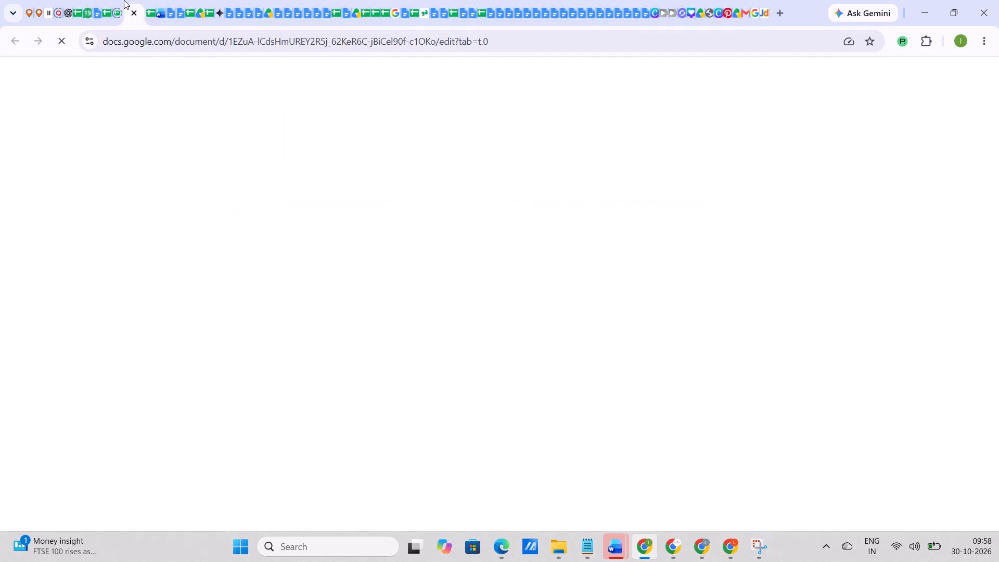
left_click(505, 310)
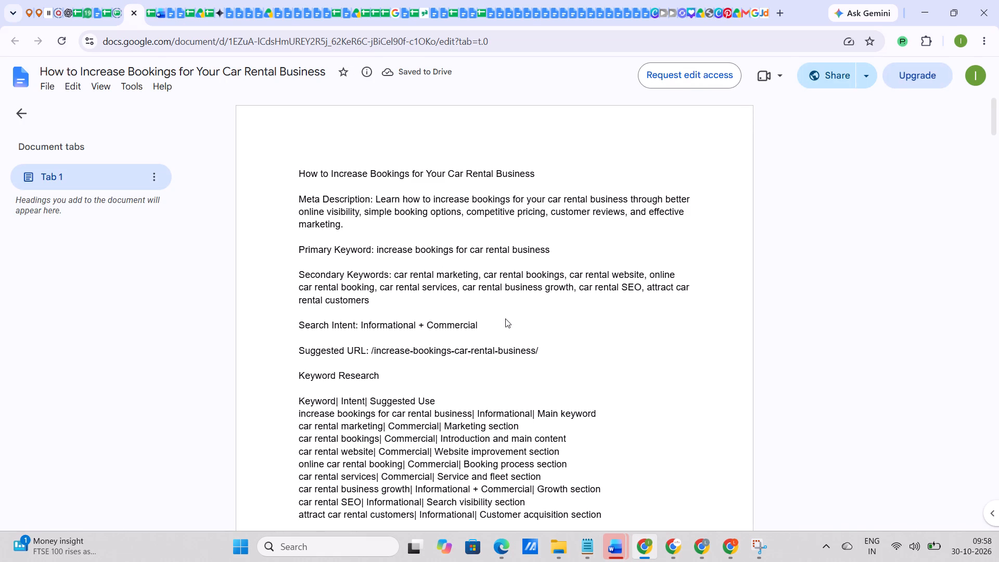
left_click(505, 318)
left_click(500, 319)
left_click(95, 0)
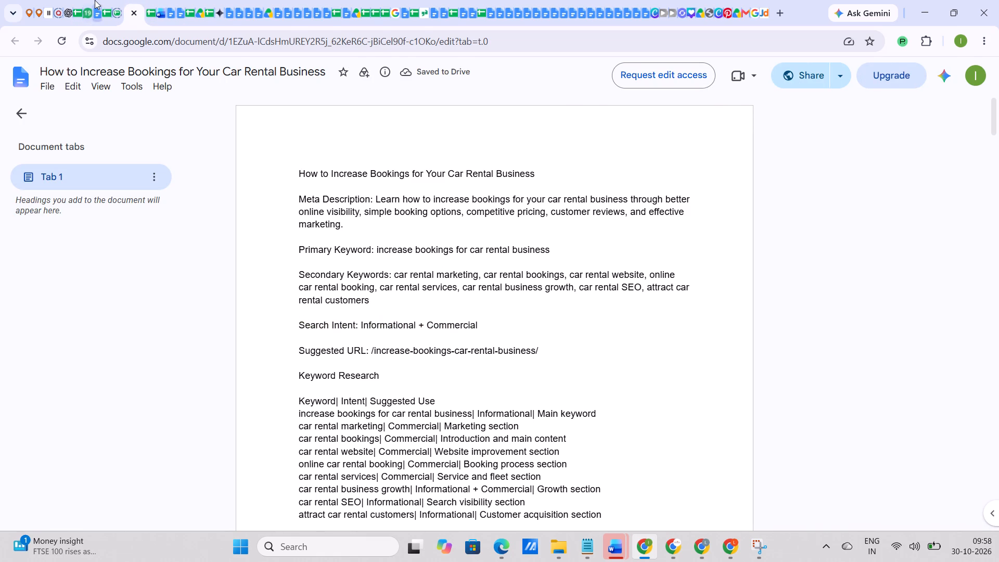
left_click(480, 397)
left_click(482, 417)
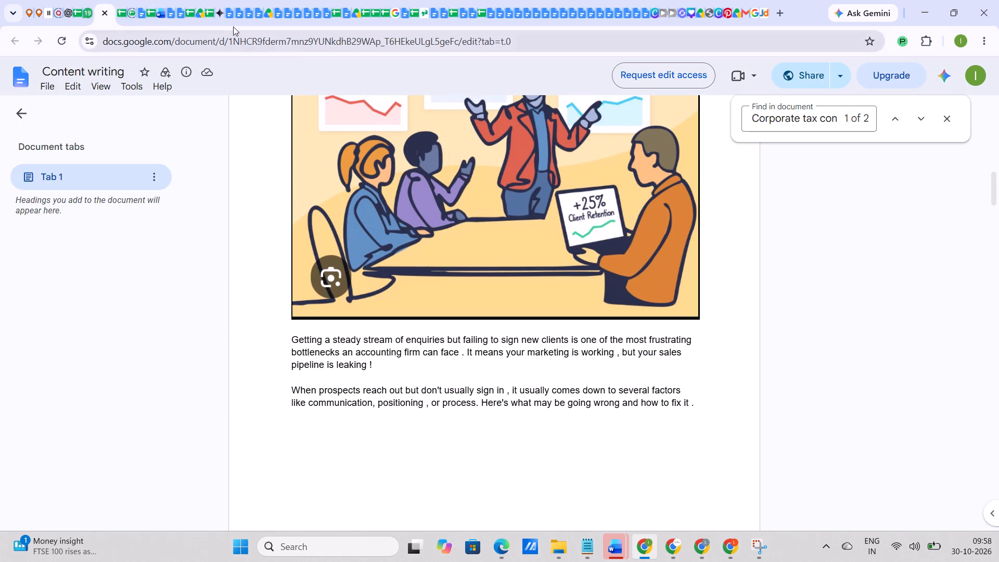
left_click(180, 0)
left_click(475, 299)
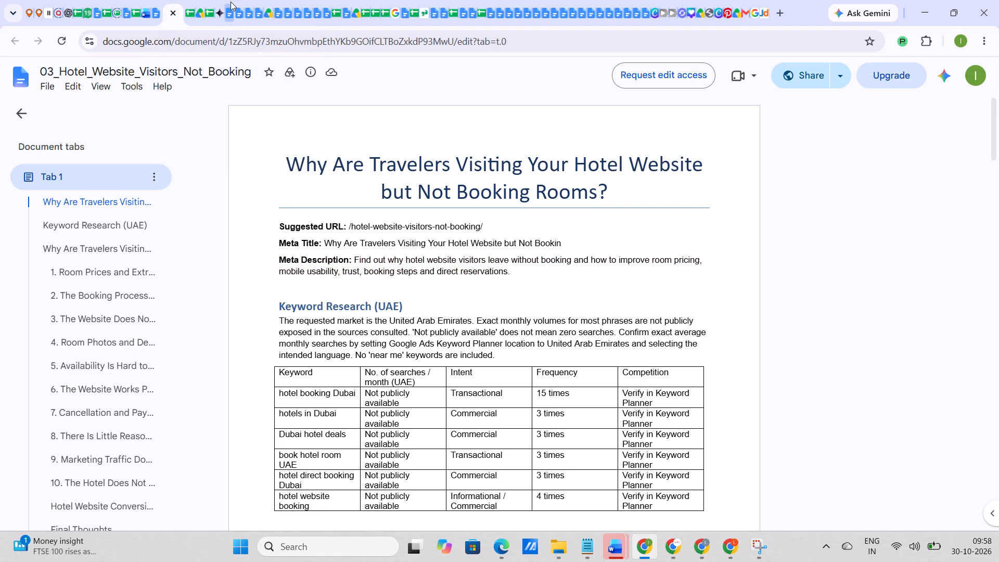
left_click(230, 2)
left_click(385, 276)
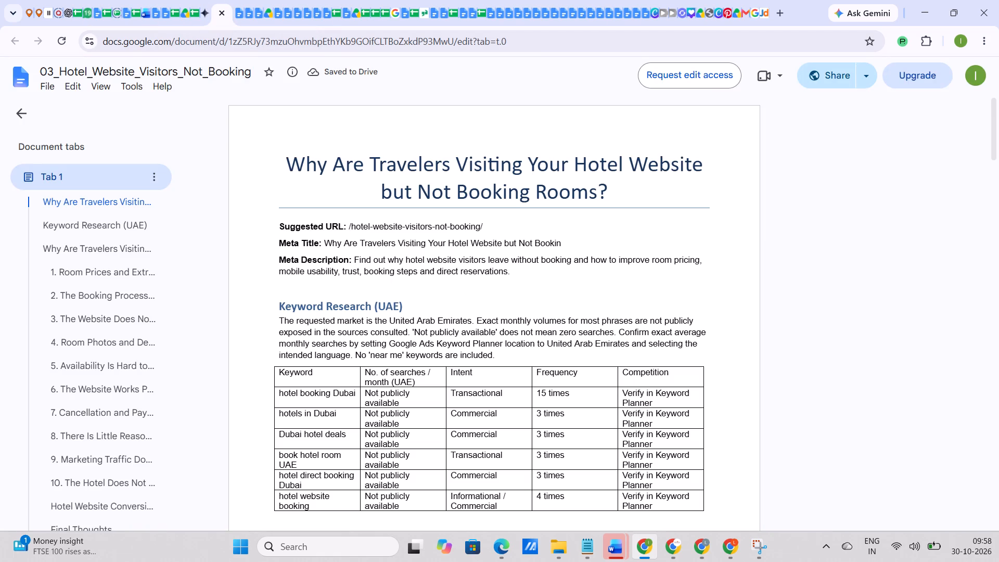
Check more open Google Docs documents, including the Dubai hotel prices, yoga studio, bike rental and gym articles, for an editable one.
left_click(520, 1)
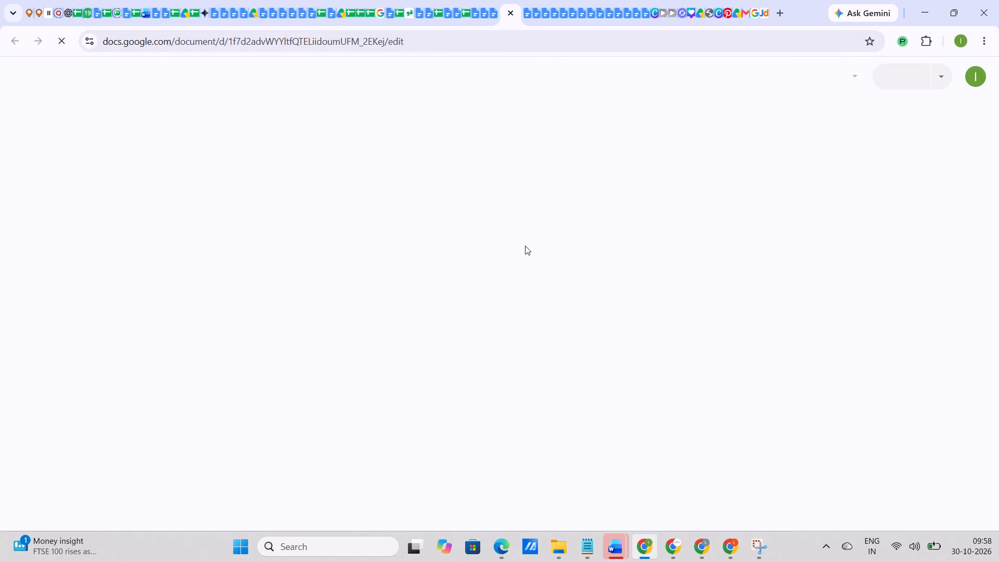
left_click(523, 249)
left_click(545, 226)
left_click(564, 0)
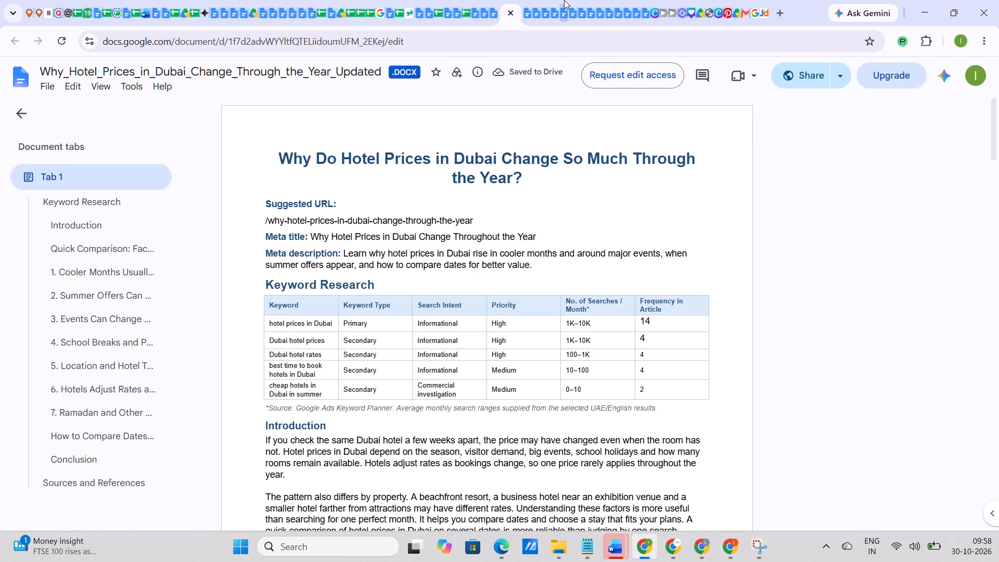
left_click(583, 219)
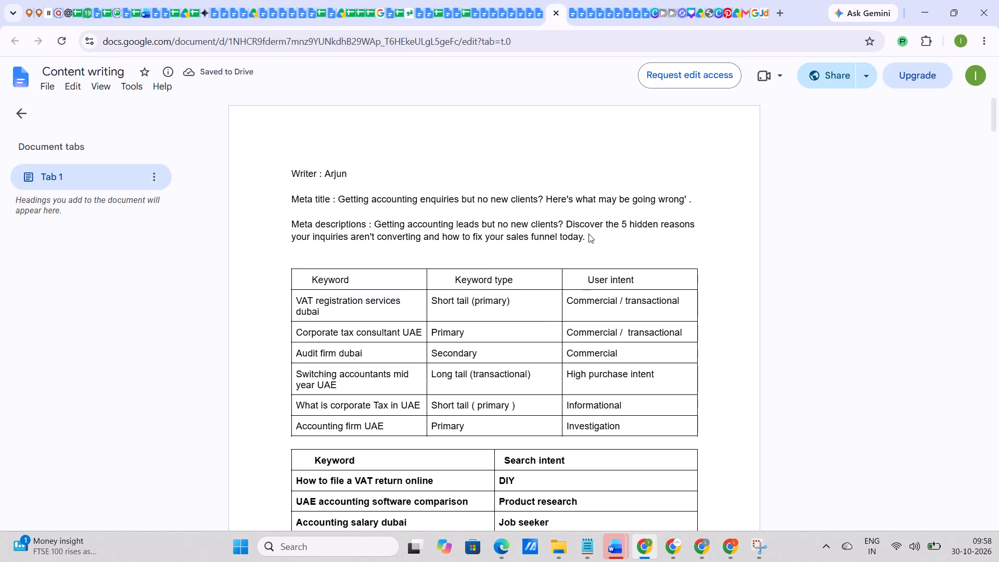
left_click(588, 238)
left_click(650, 0)
left_click(623, 0)
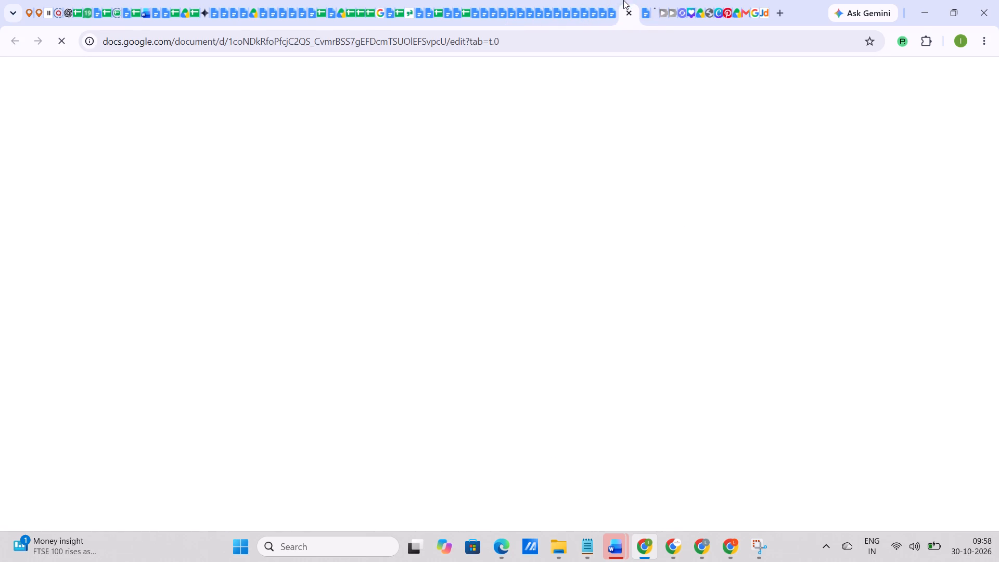
left_click(603, 268)
left_click(515, 246)
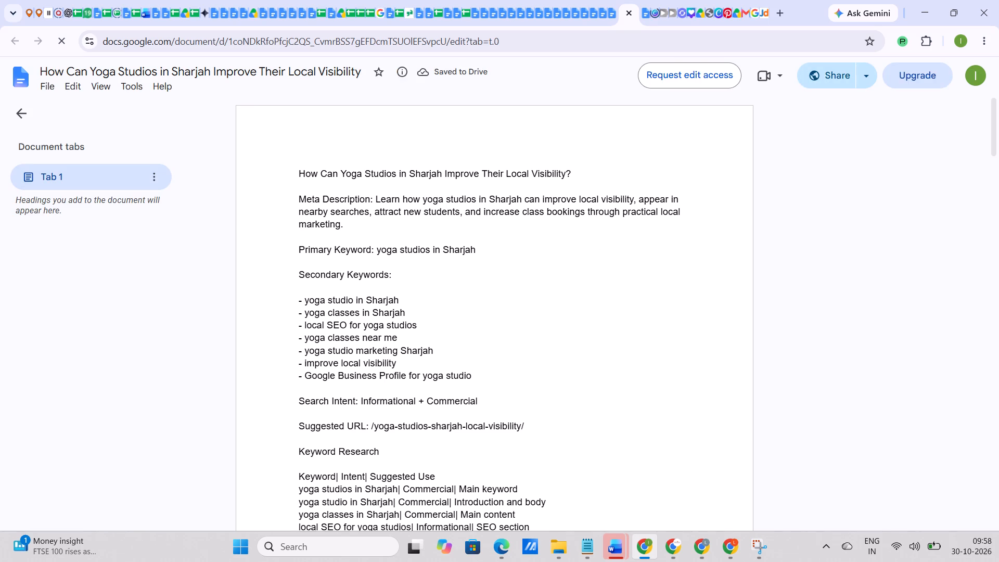
left_click(600, 0)
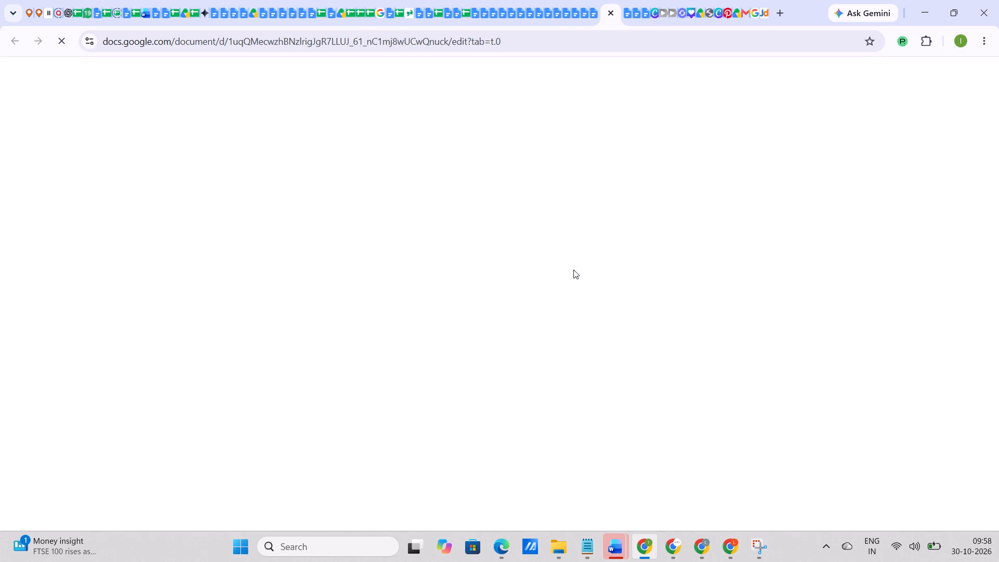
left_click(569, 264)
double_click(580, 198)
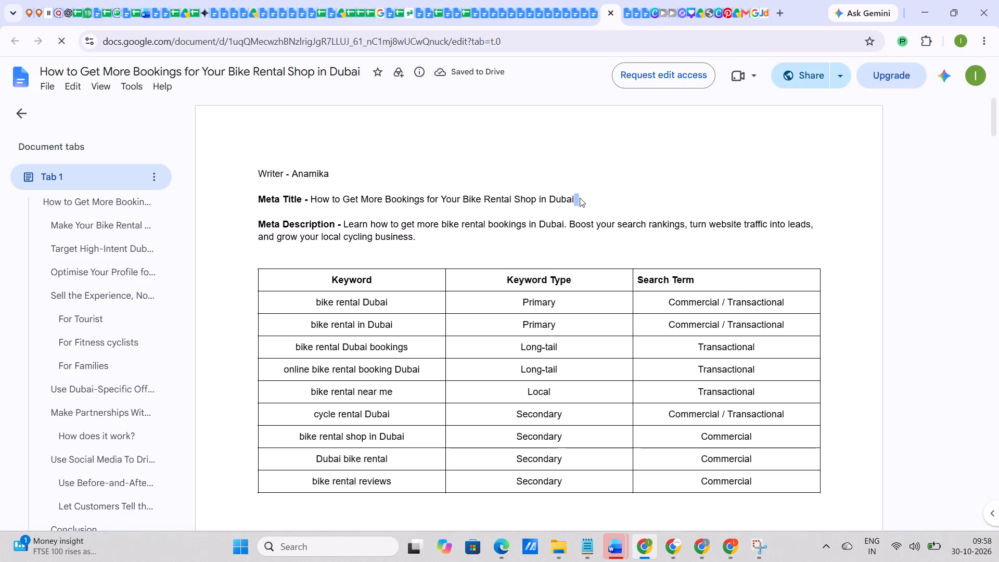
left_click(581, 0)
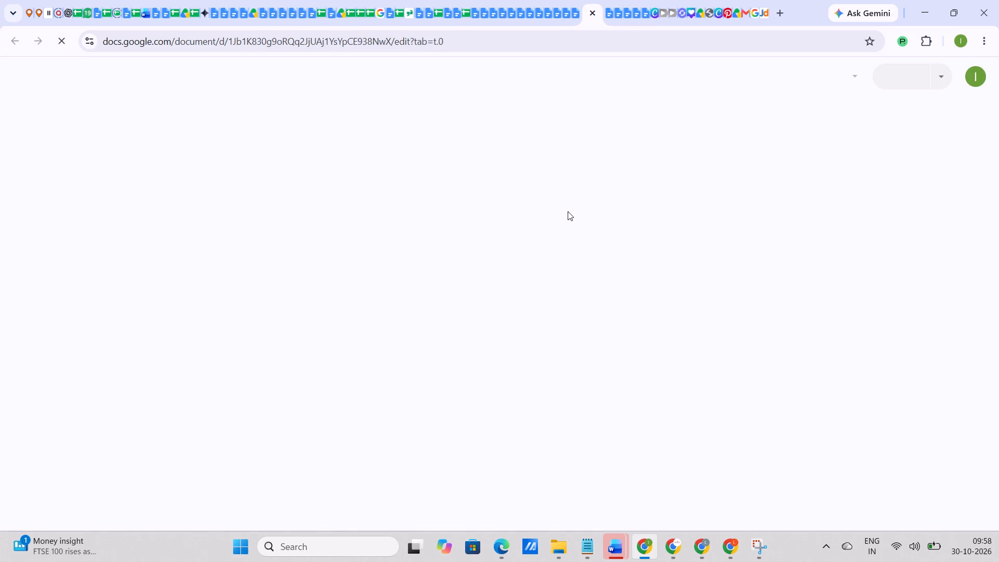
left_click(567, 210)
left_click(563, 221)
left_click(563, 218)
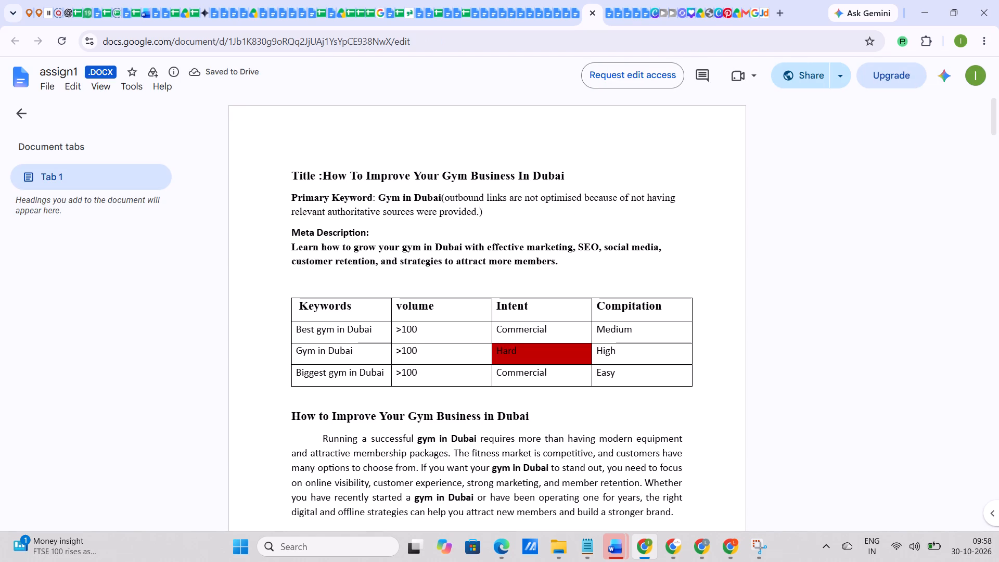
Search Google for "google docs" in a new tab, complete the robot check, and create a blank Google Docs document.
left_click(777, 12)
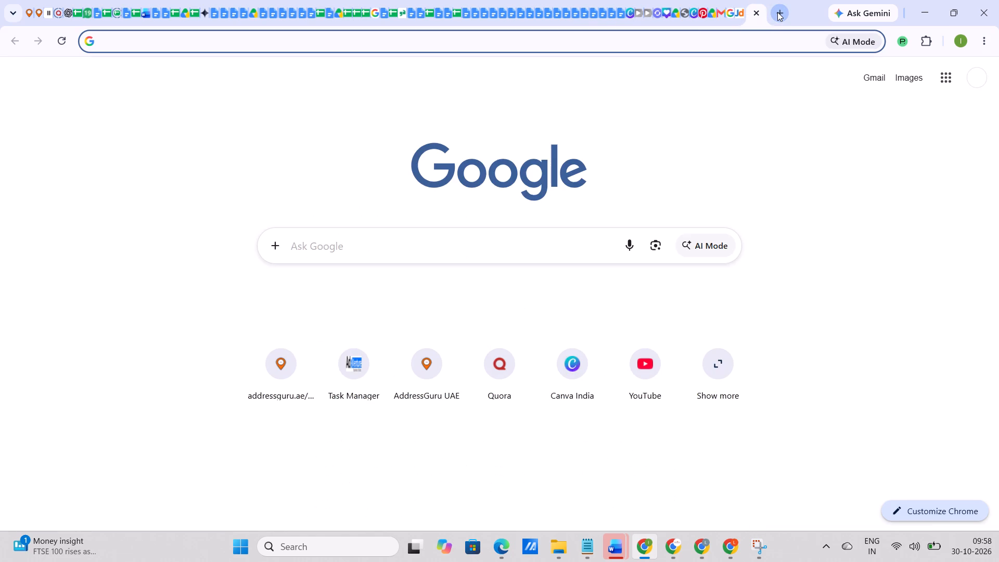
type("go")
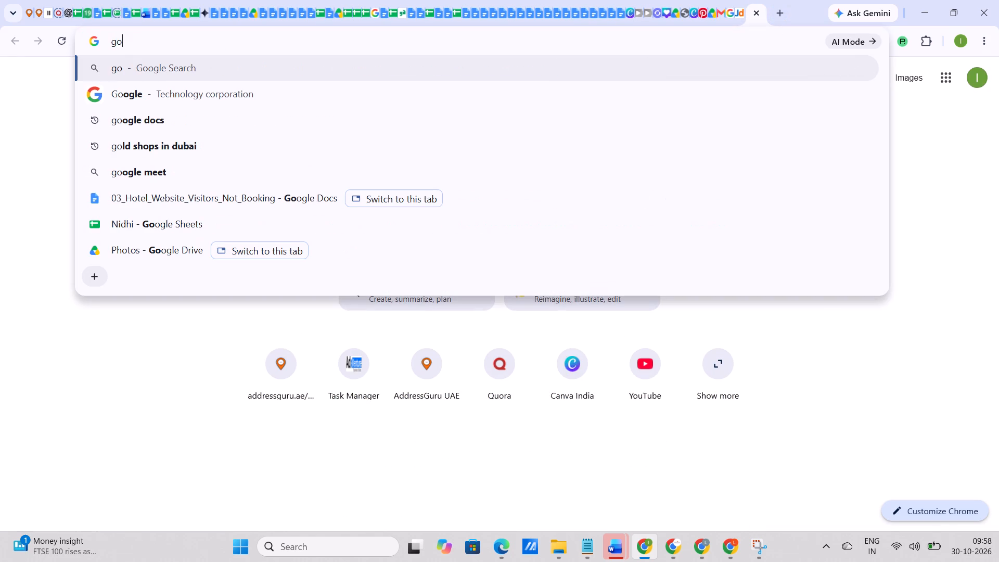
key("Down")
key("Down")
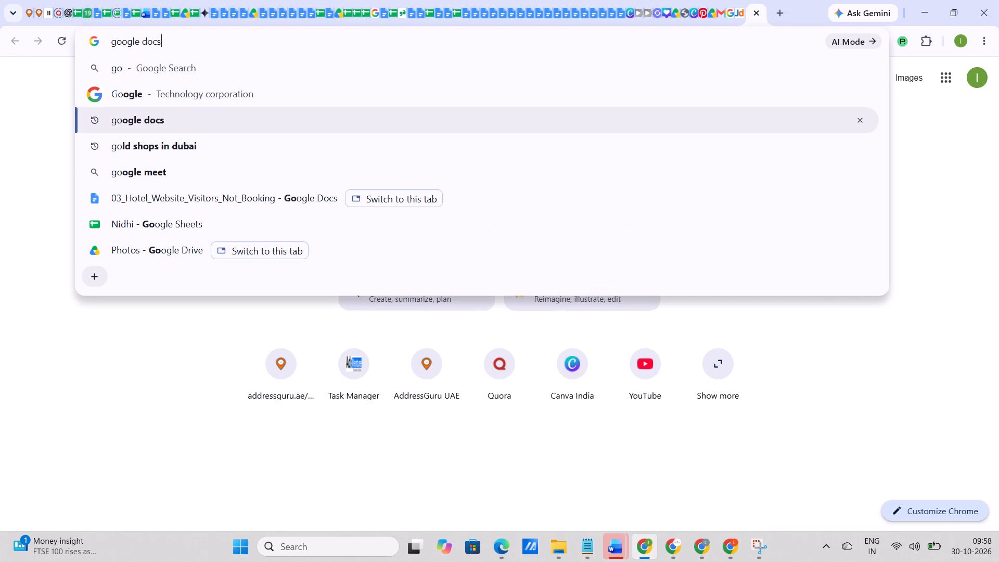
key("Down")
key("Down")
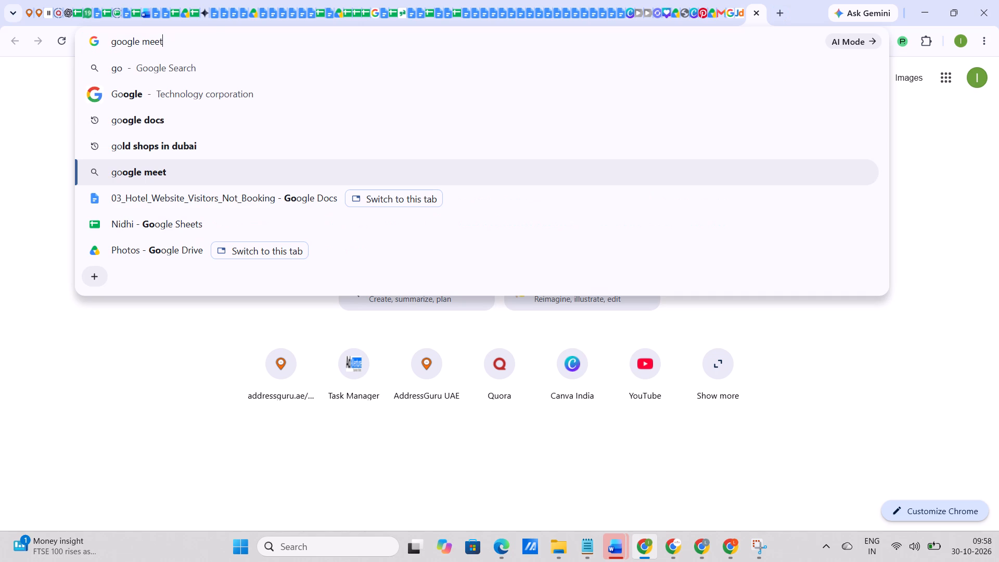
key("Up")
key("Up")
key("Return")
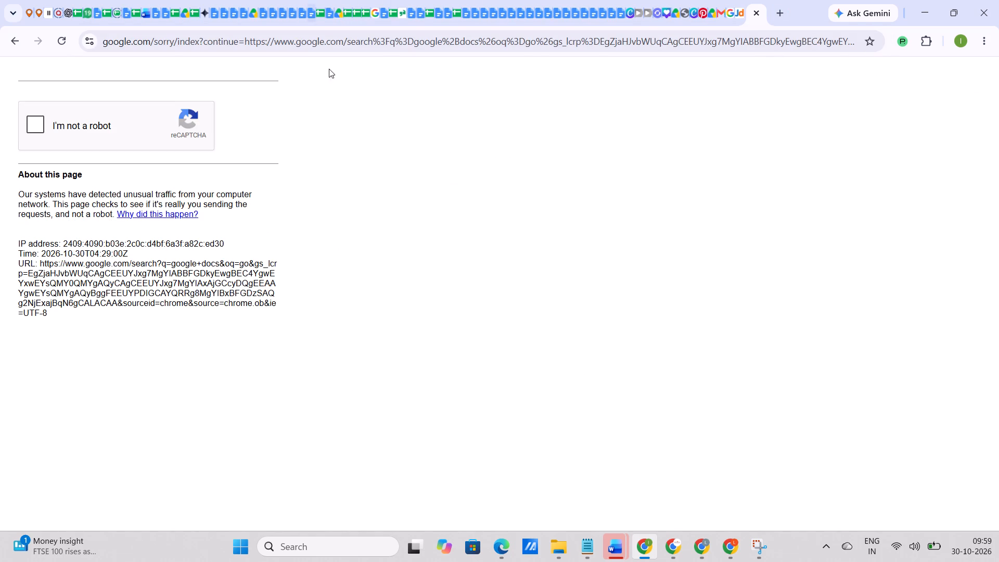
left_click(33, 120)
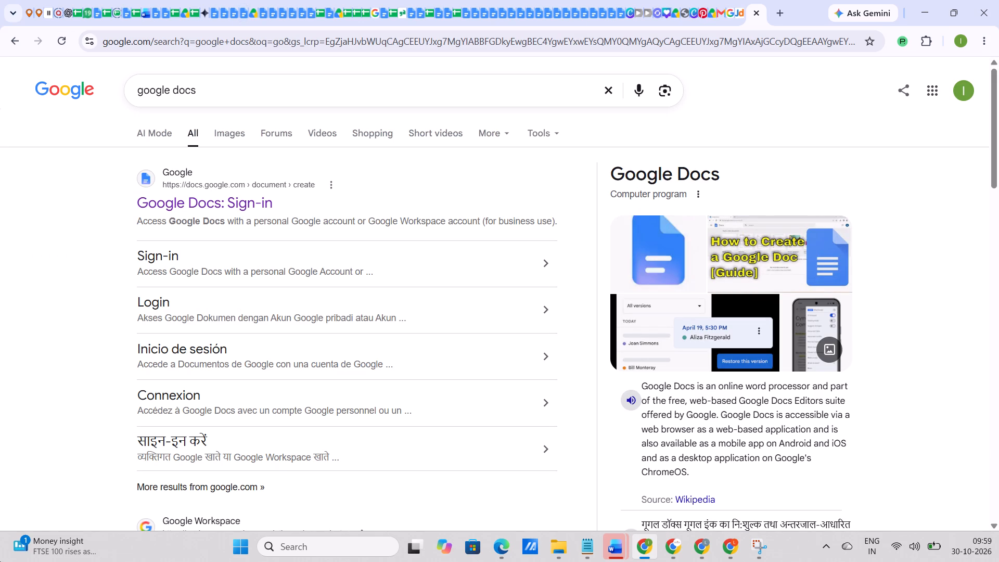
left_click(147, 203)
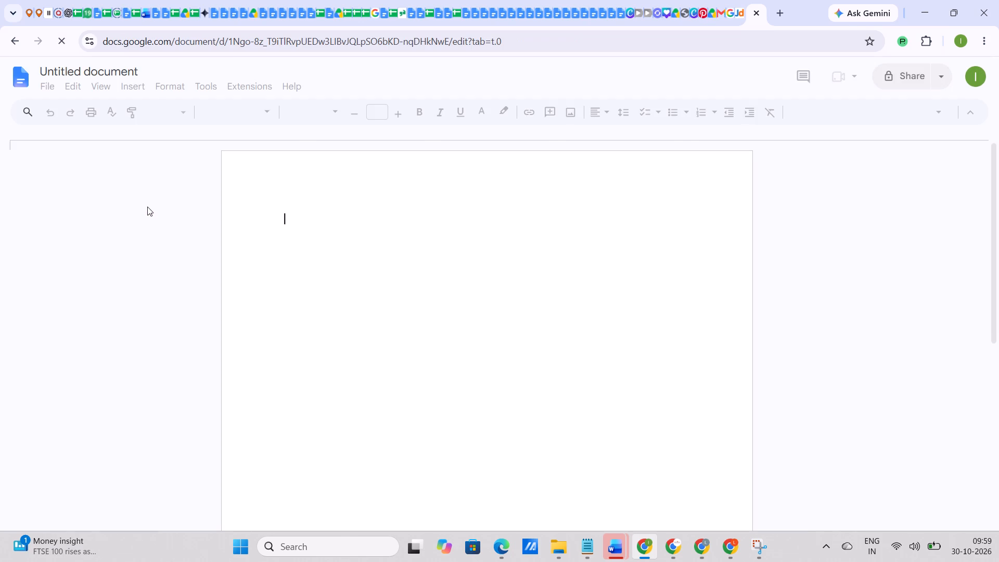
Paste the copied title into the blank document, check its word and character count, and enable displaying the word count while typing.
key("ctrl+v")
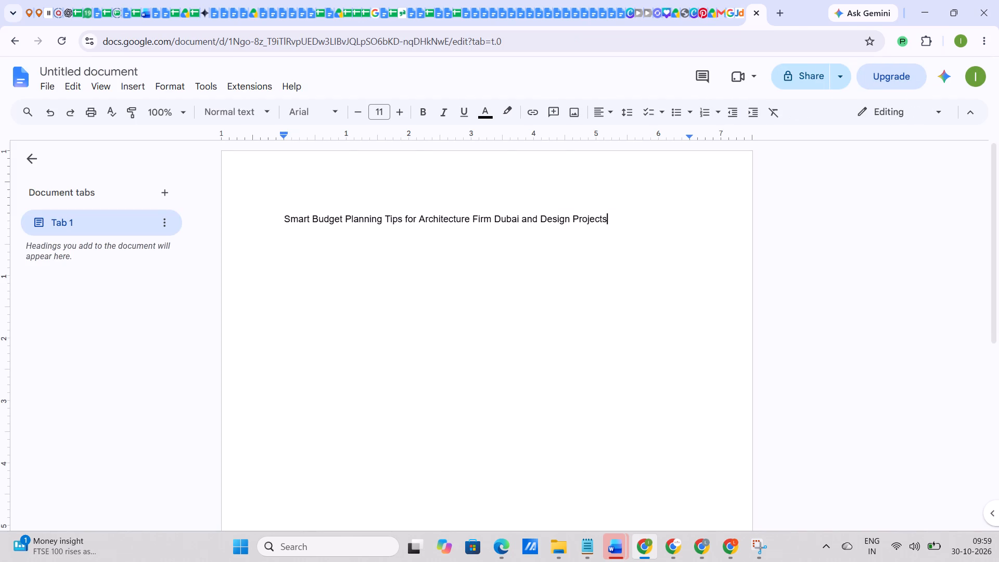
key("ctrl+a")
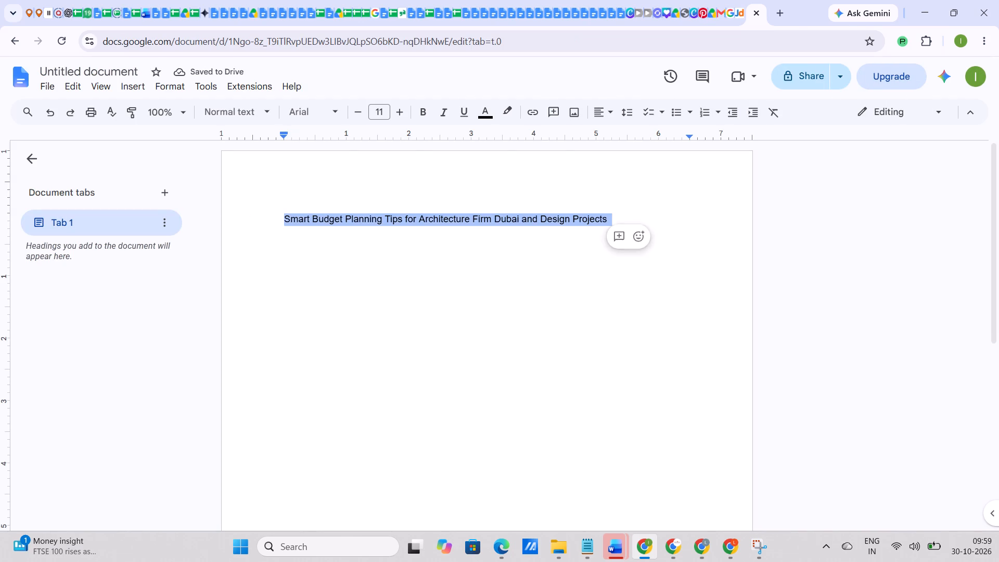
key("ctrl+shift+c")
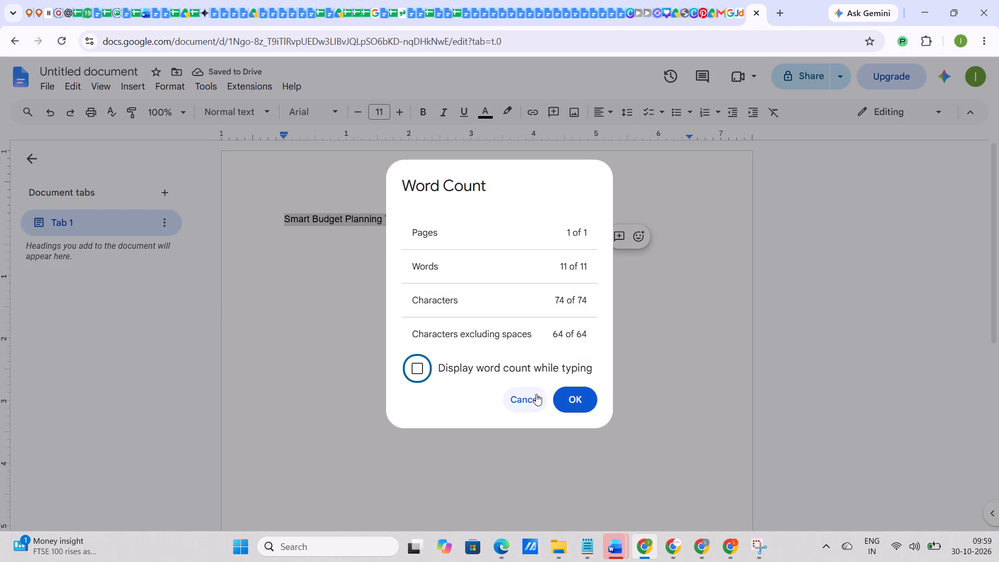
left_click(417, 368)
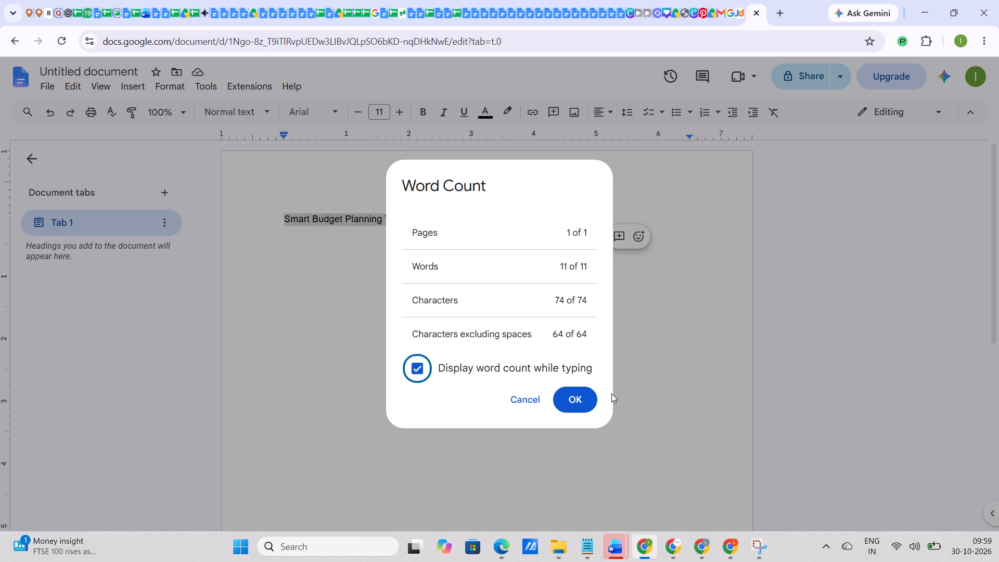
left_click(583, 395)
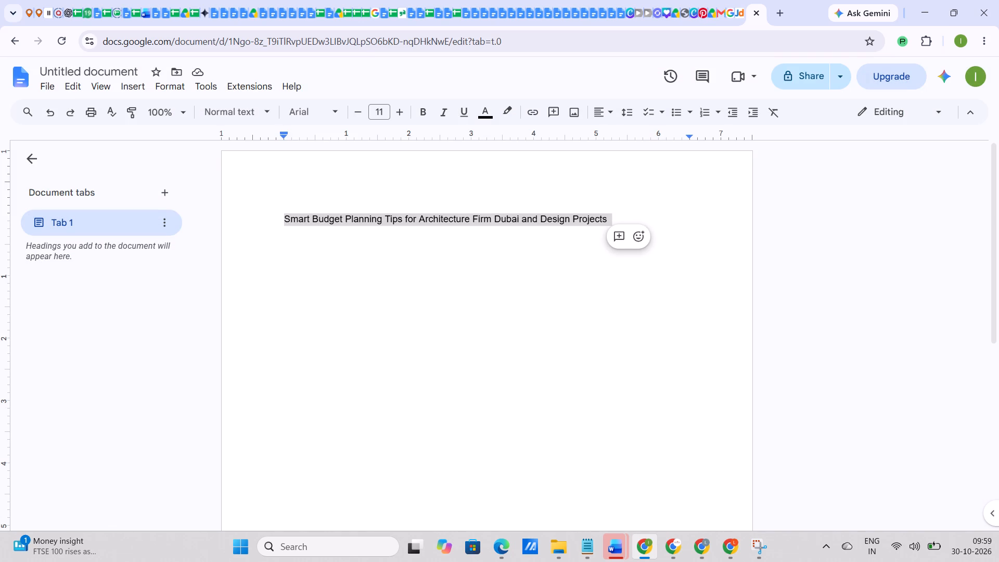
Delete "and Design Projects" from the pasted title, leaving "Smart Budget Planning Tips for Architecture Firm Dubai".
left_click_drag(521, 221, 632, 221)
left_click_drag(614, 220, 542, 216)
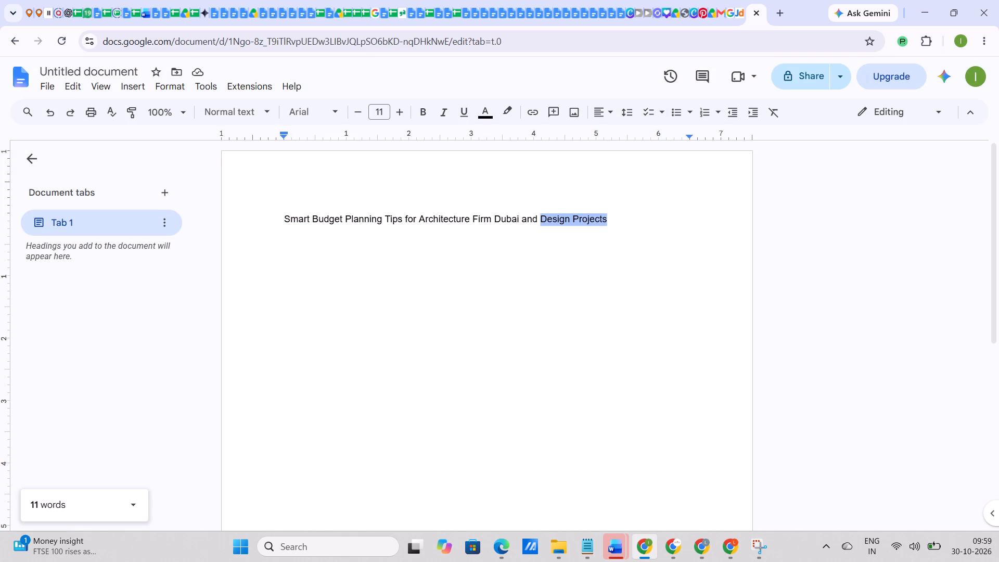
left_click_drag(542, 216, 521, 215)
key("BackSpace")
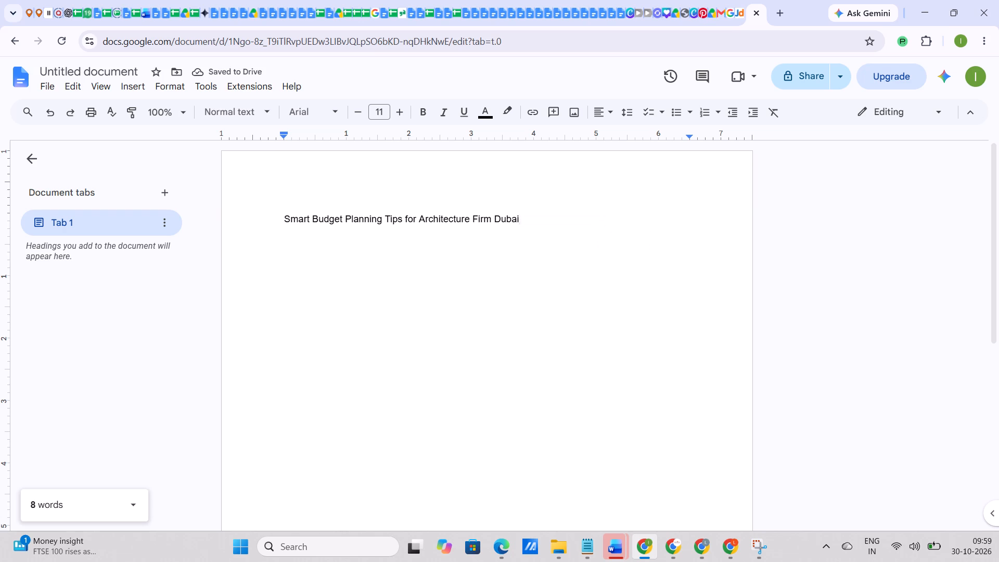
Check the word and character count of the shortened title.
key("ctrl+a")
key("ctrl+shift+c")
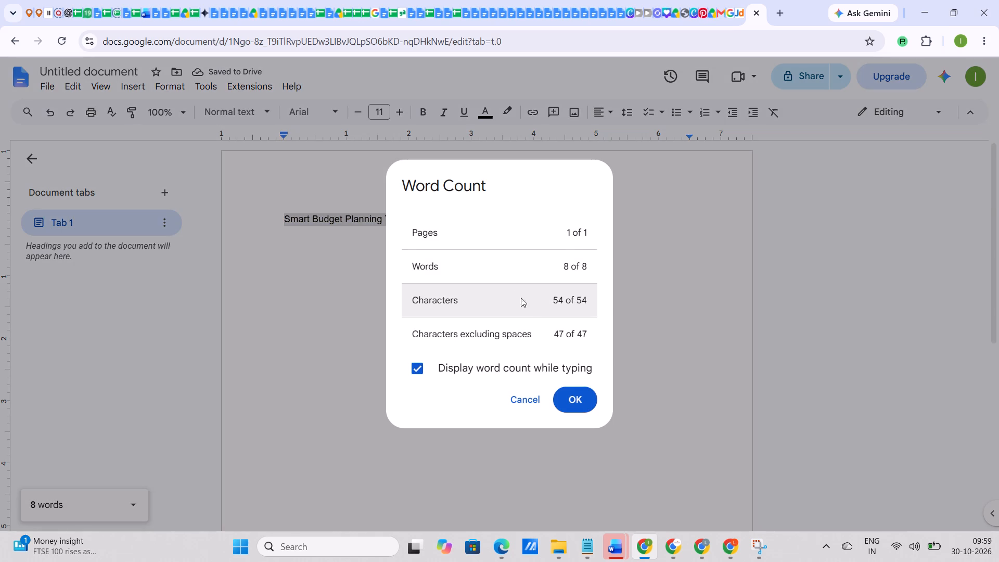
left_click(578, 401)
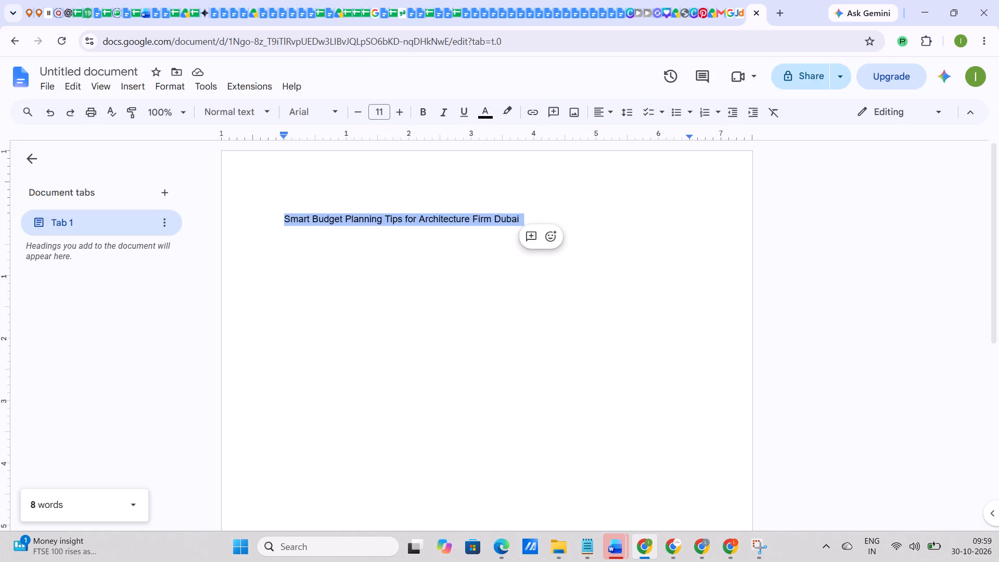
Copy the shortened title, close the scratch document, and paste it as the Title of the architecture firm draft in AddressGuru's blog editor.
key("ctrl+c")
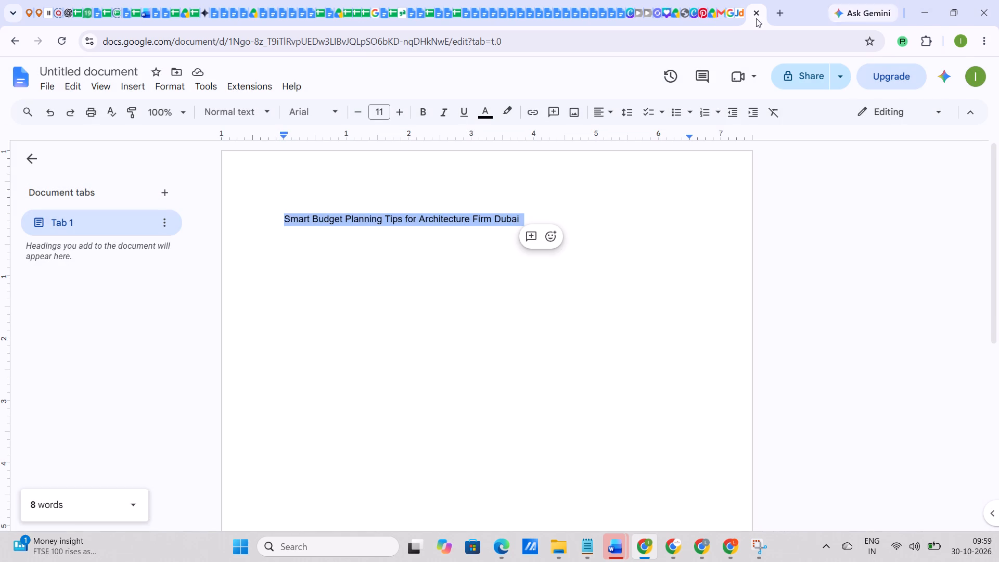
left_click(755, 9)
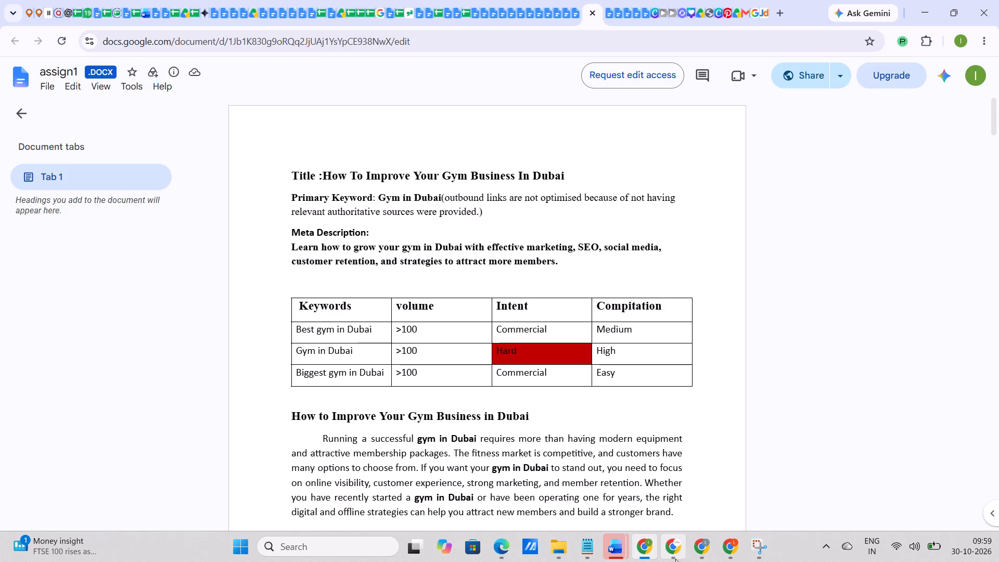
left_click(696, 551)
key("ctrl+v")
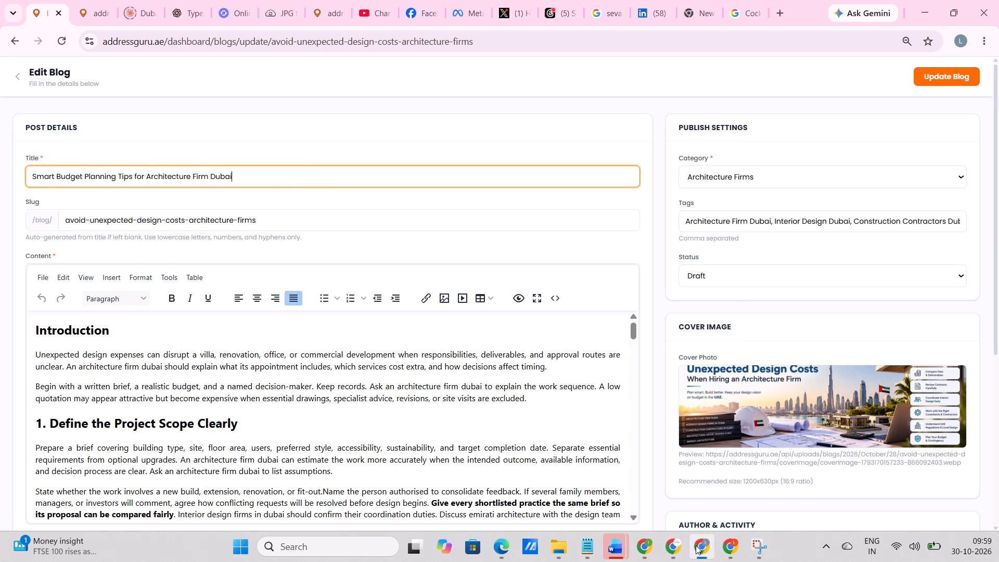
Replace the draft's SEO Title with the copied "Smart Budget Planning Tips for Architecture Firm Dubai".
scroll(517, 308, "down", 7)
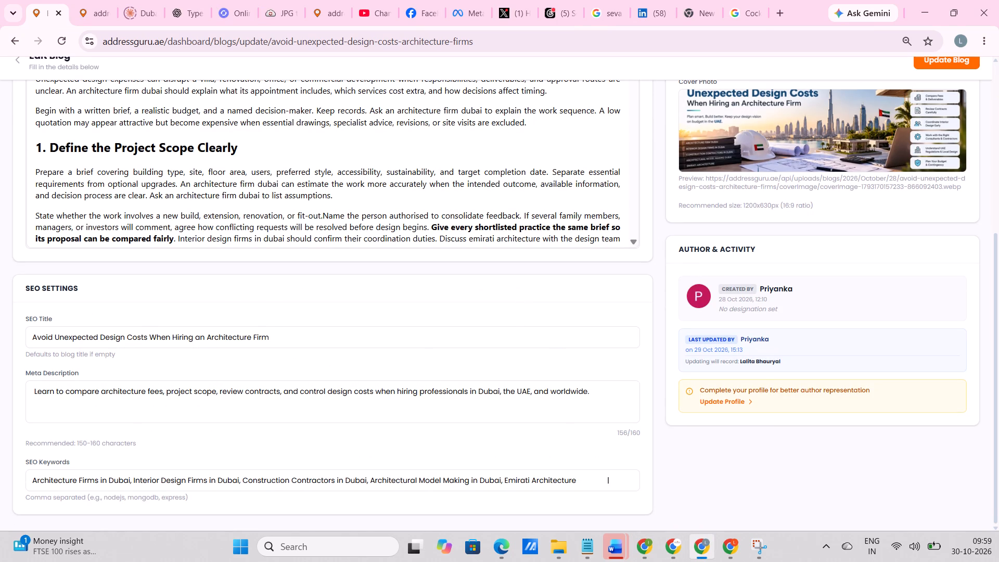
double_click(291, 338)
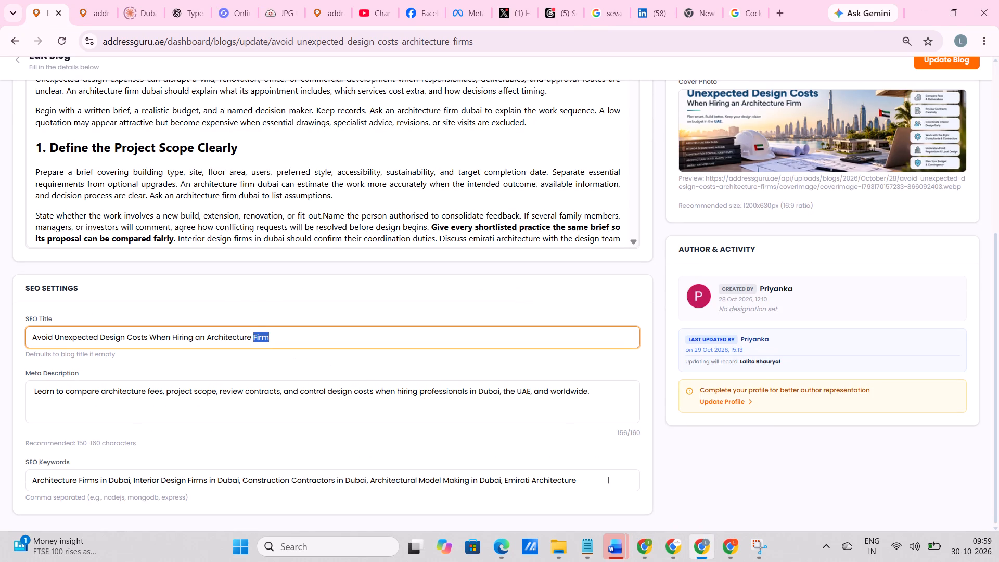
double_click(291, 338)
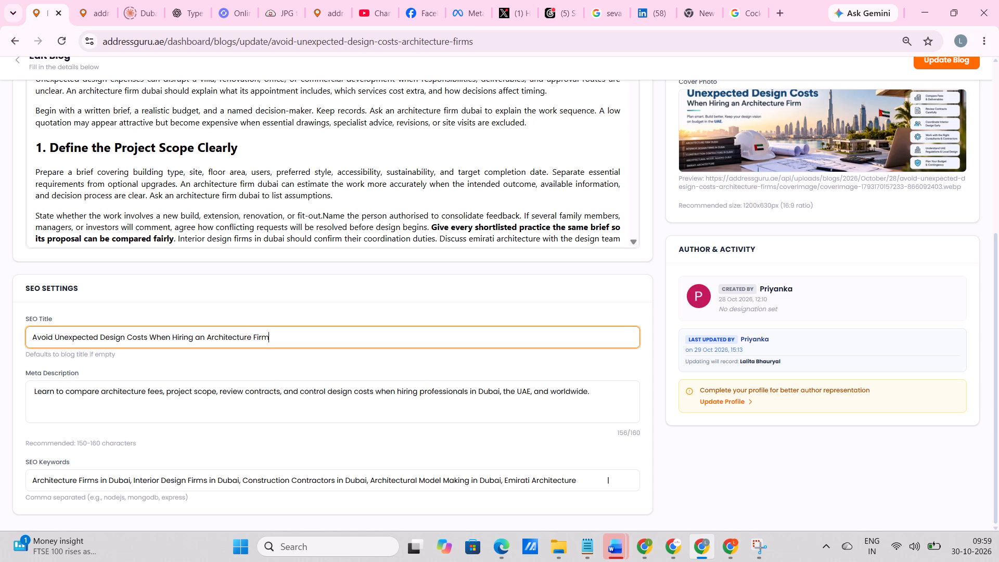
key("ctrl+a")
key("ctrl+v")
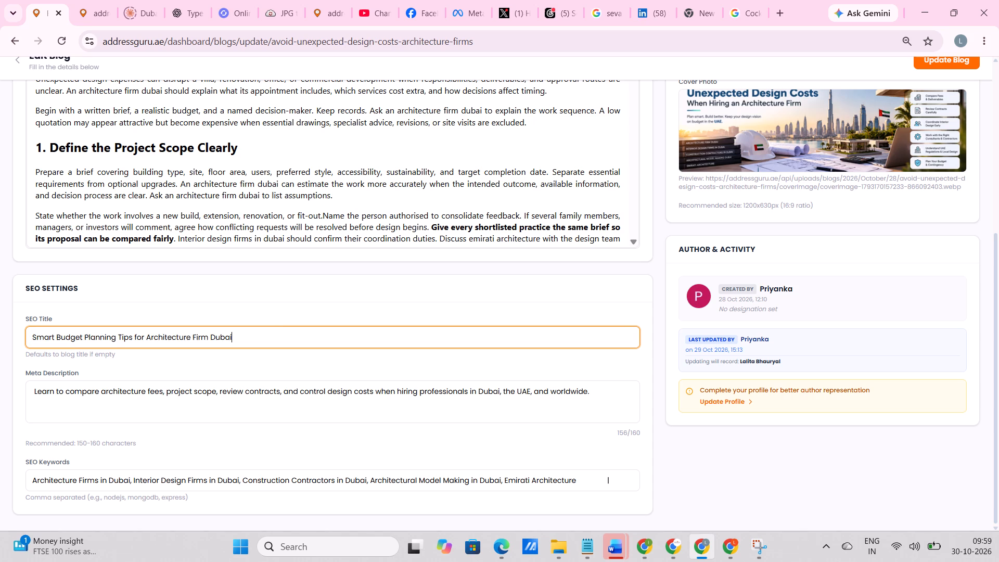
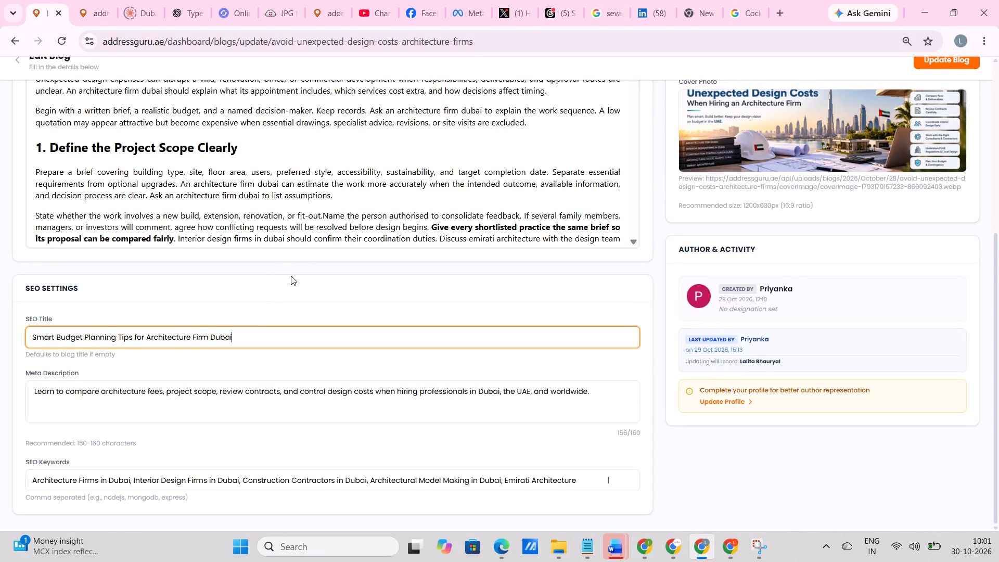
Remove the trailing blank spaces after "Emirati Architecture" in the draft's SEO Keywords.
left_click(600, 481)
key("Right")
key("Right")
key("Right")
key("Right")
key("Right")
key("Right")
key("Right")
key("Right")
key("Right")
key("Right")
key("Right")
key("Right")
key("Right")
key("Right")
key("Right")
key("Right")
key("Right")
key("Right")
key("Right")
key("Right")
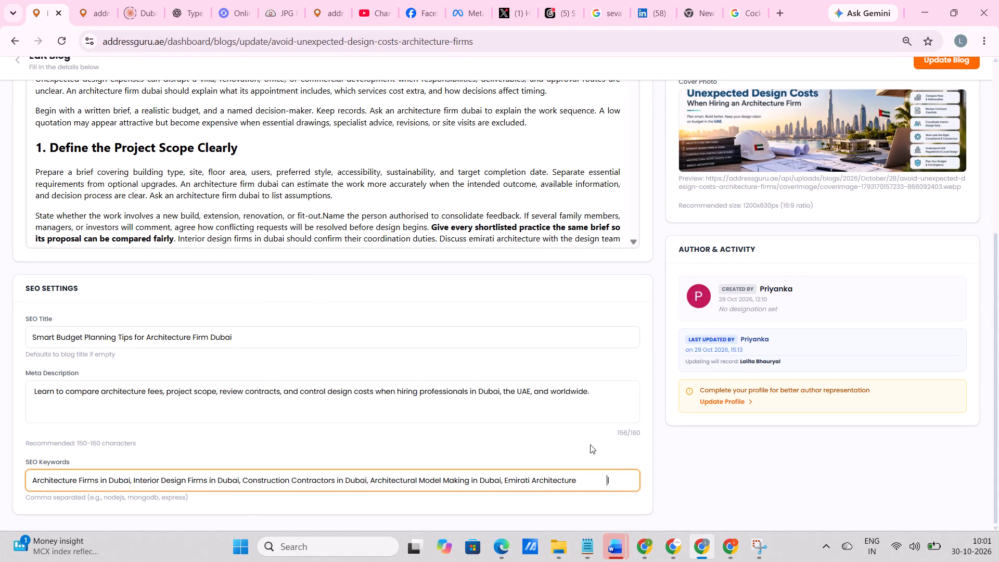
key("BackSpace")
key("BackSpace")
key("BackSpace")
key("BackSpace")
key("BackSpace")
key("BackSpace")
key("BackSpace")
key("BackSpace")
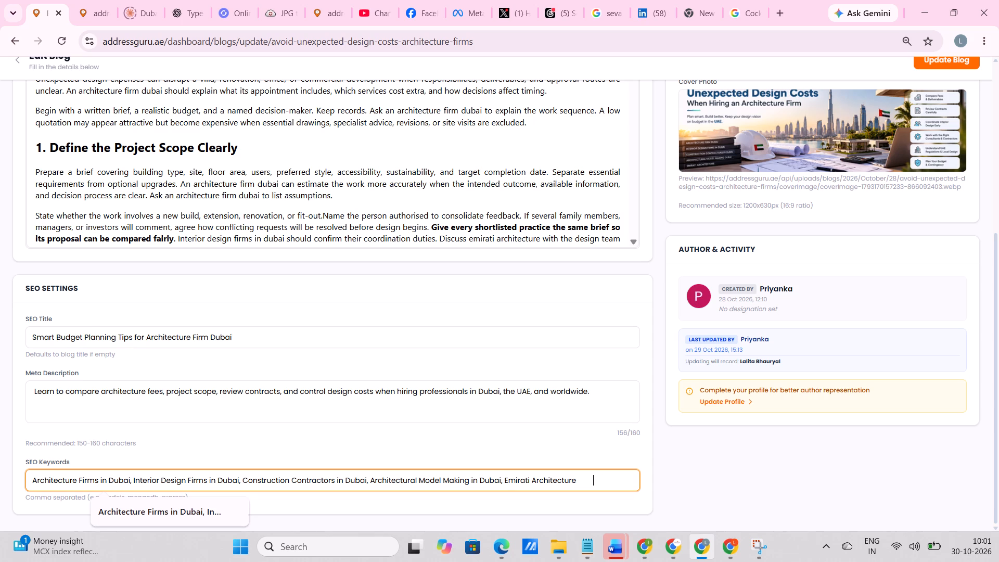
key("BackSpace")
key("BackSpace")
key("BackSpace")
key("BackSpace")
key("BackSpace")
key("BackSpace")
key("BackSpace")
key("BackSpace")
key("BackSpace")
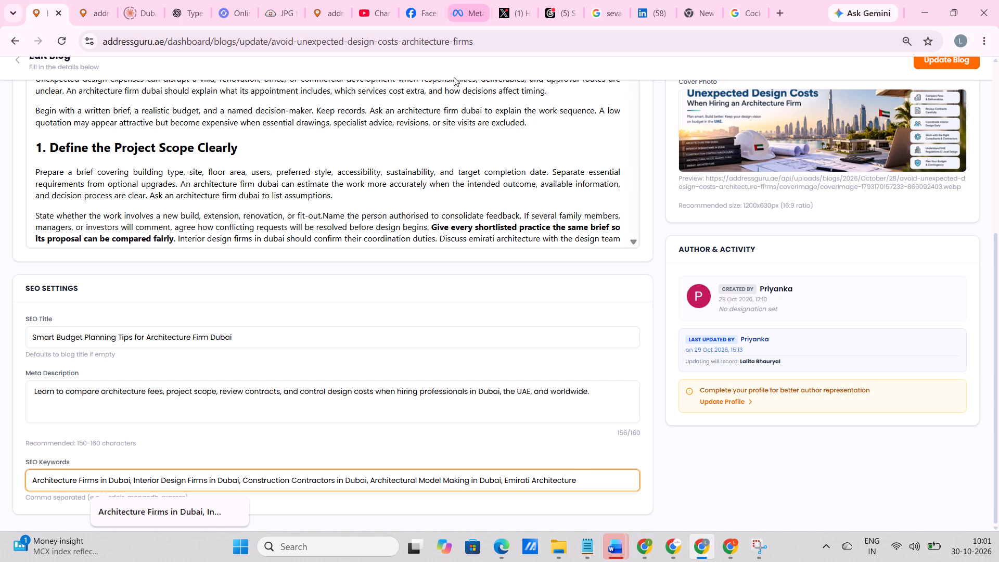
In the admin panel, filter the blogs to drafts and open "How to Avoid Unexpected Design Costs When Hiring an Architecture Firm in Dubai".
scroll(437, 139, "up", 4)
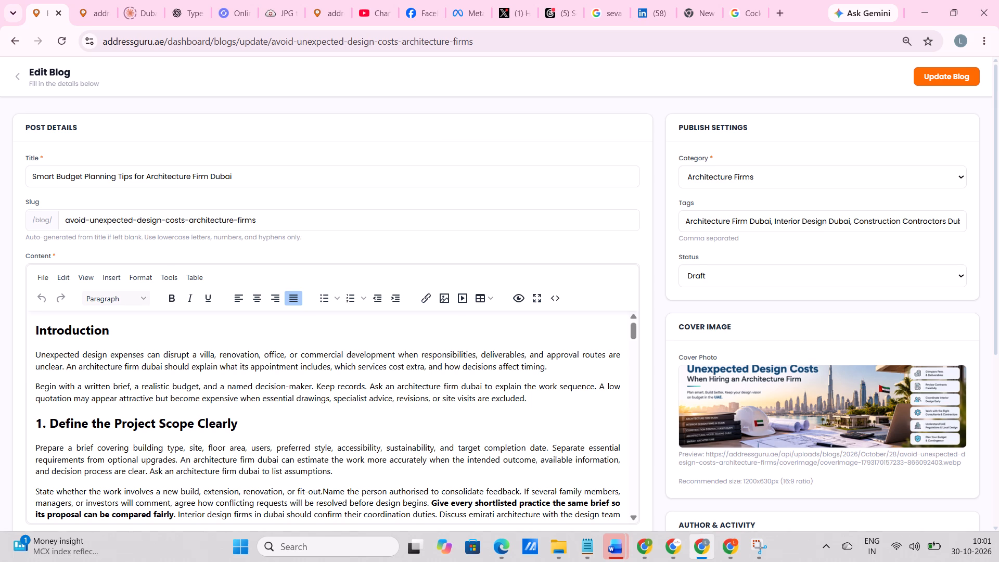
scroll(297, 317, "down", 1)
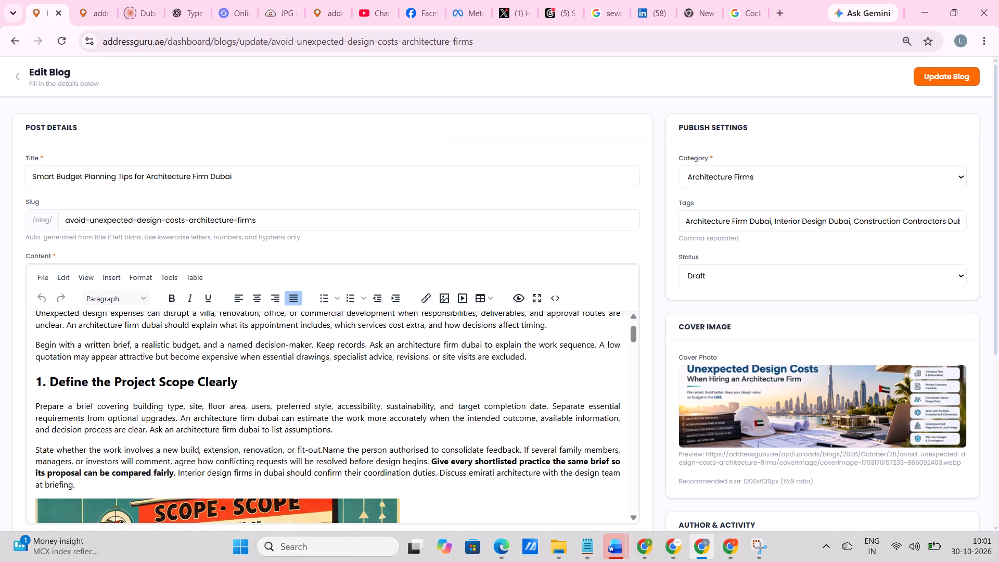
scroll(299, 322, "down", 1)
left_click(99, 0)
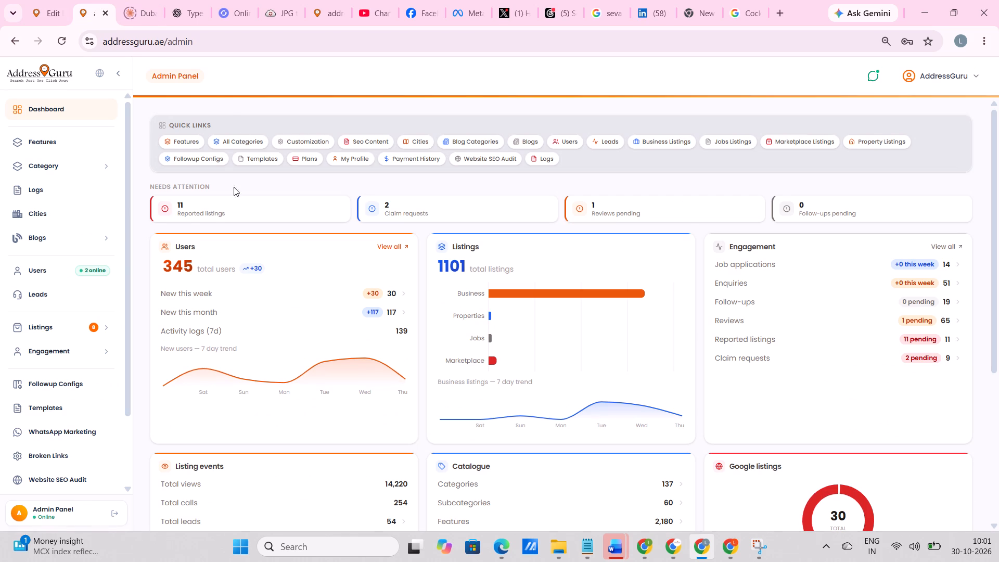
left_click(73, 240)
left_click(69, 279)
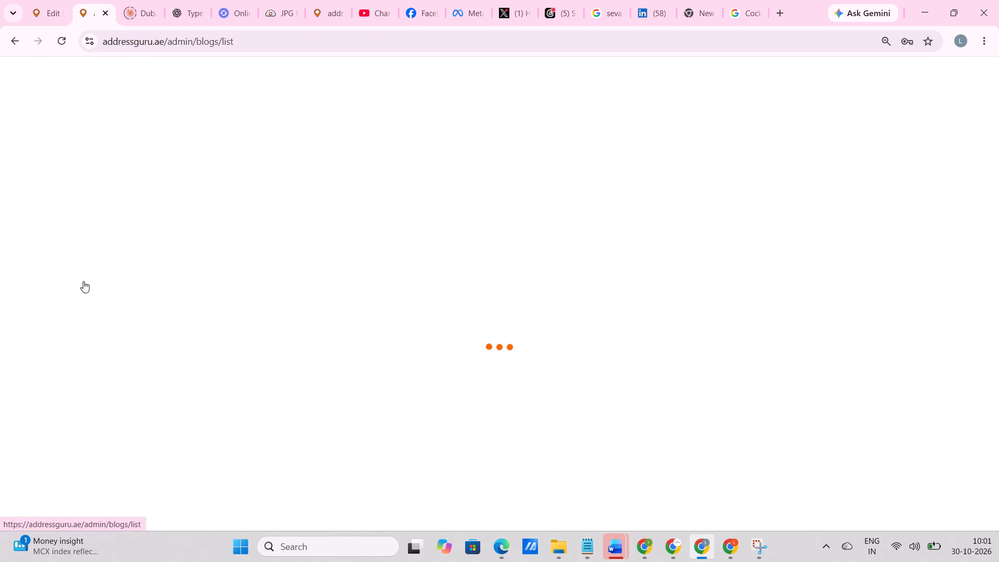
double_click(931, 187)
left_click(940, 173)
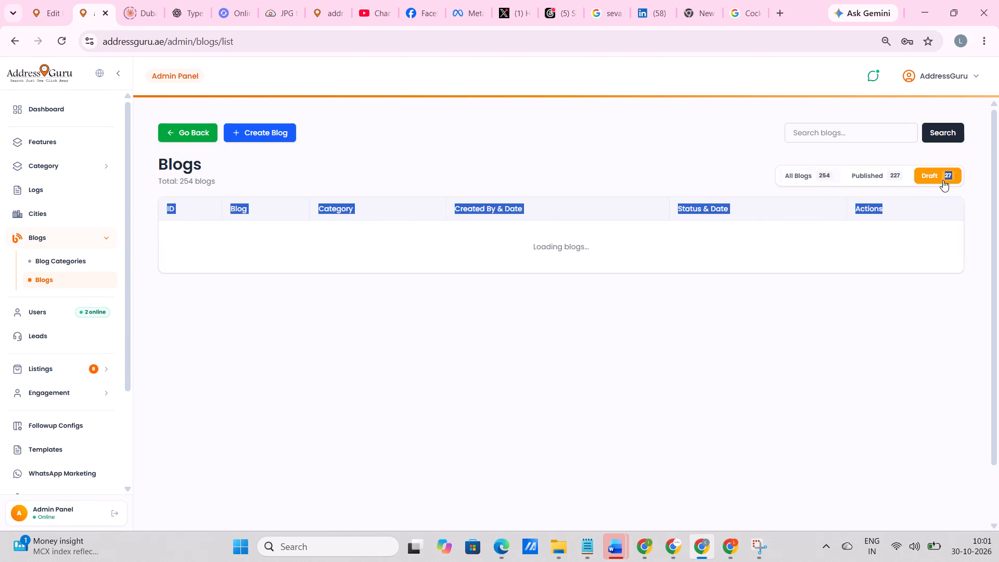
scroll(933, 215, "down", 6)
left_click(885, 487)
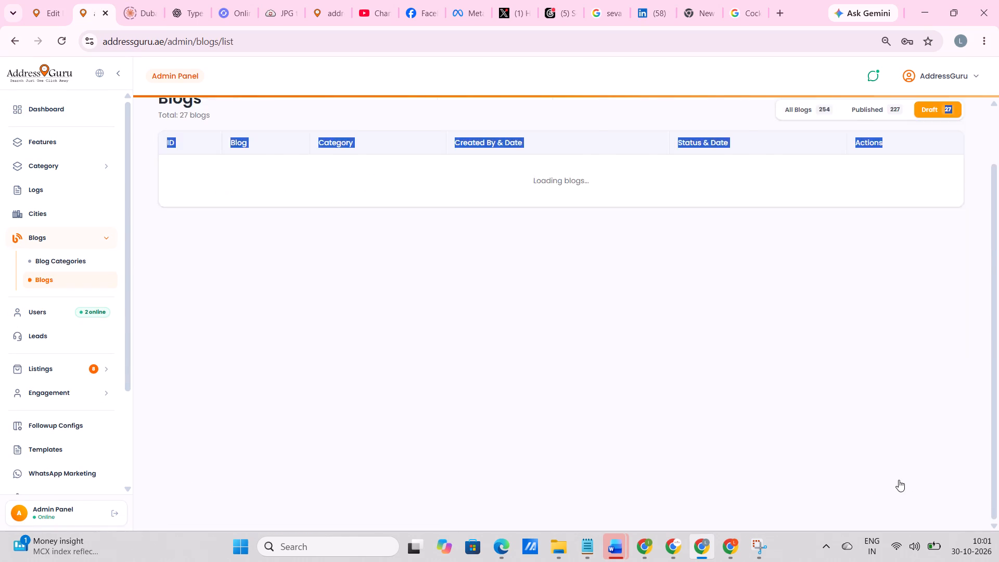
scroll(714, 390, "up", 3)
left_click(303, 132)
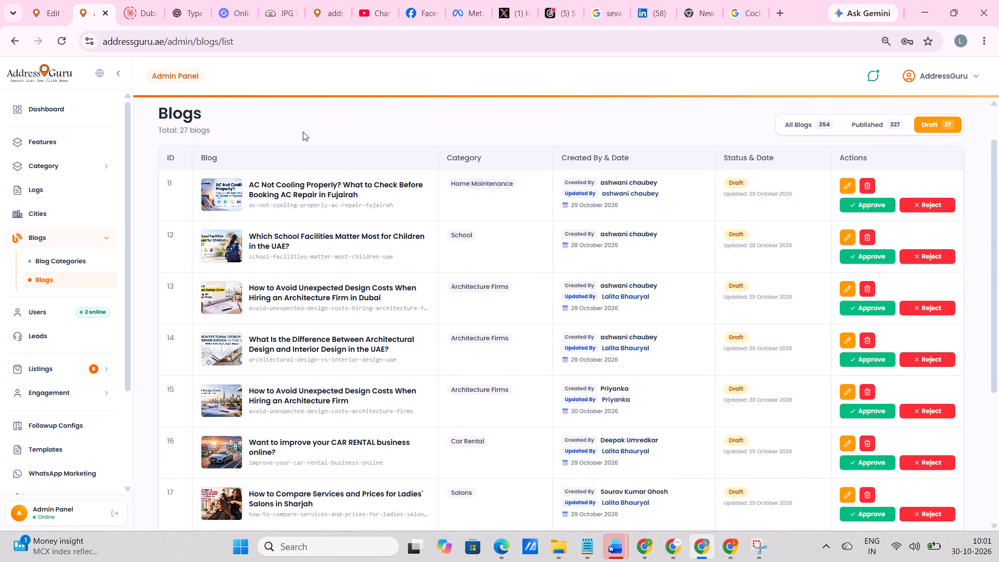
left_click(298, 286)
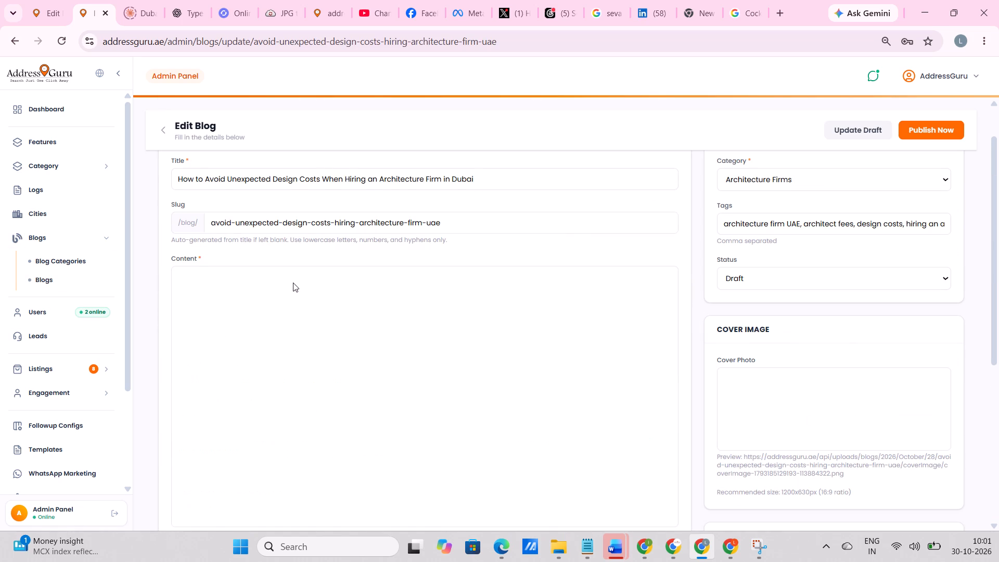
Examine the content and images of the similar architecture firm draft, and return to the blog list.
scroll(292, 283, "down", 2)
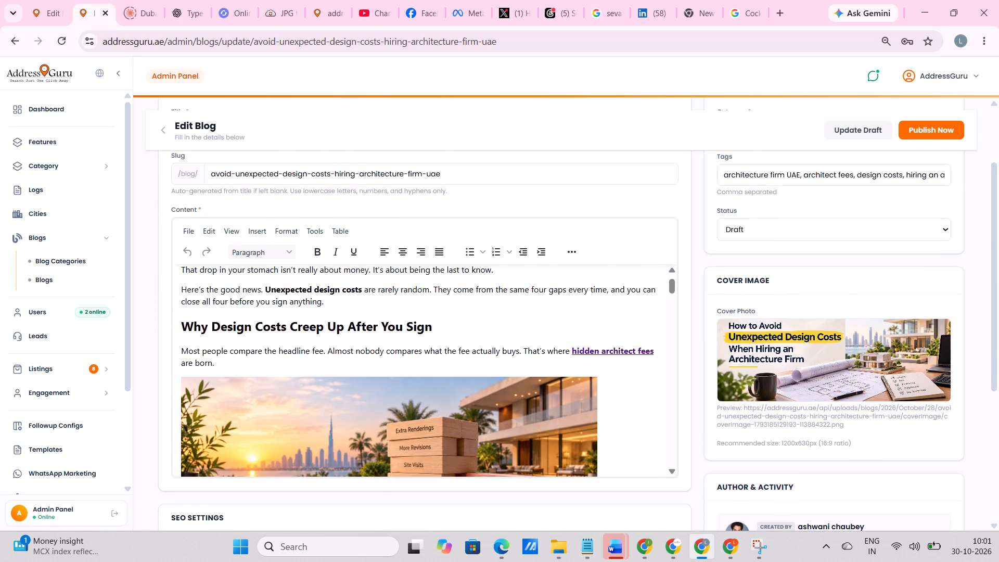
scroll(311, 310, "down", 2)
scroll(308, 305, "left", 2)
scroll(308, 305, "down", 1)
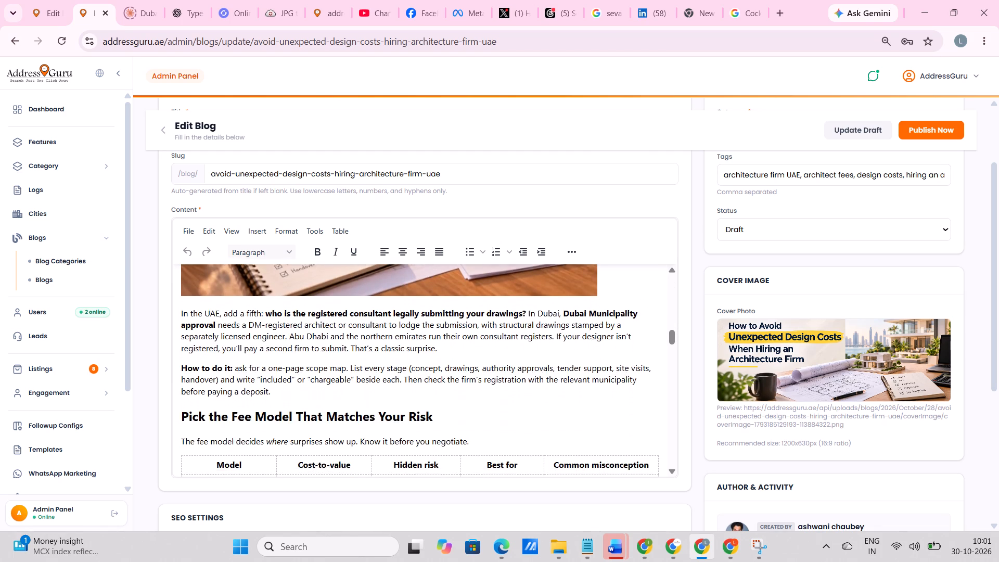
scroll(308, 305, "left", 9)
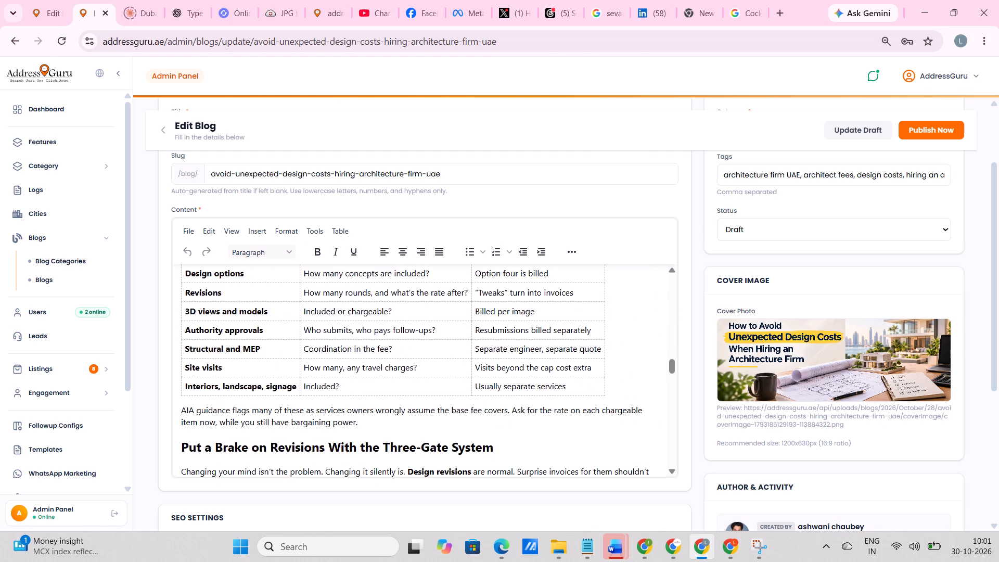
scroll(306, 301, "left", 4)
scroll(300, 289, "down", 2)
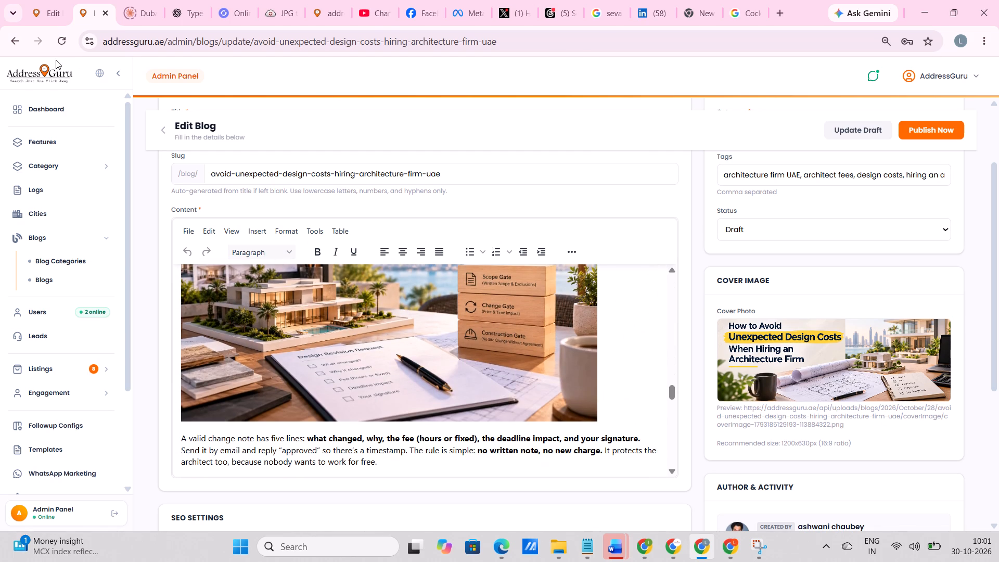
left_click_drag(29, 50, 21, 62)
left_click(14, 36)
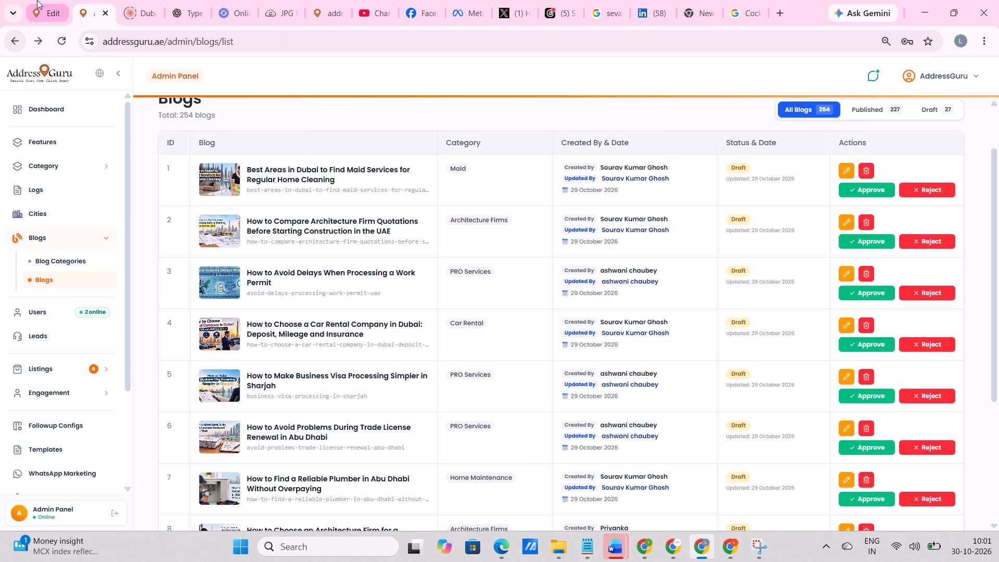
Return to the draft being edited and copy its Title, "Smart Budget Planning Tips for Architecture Firm Dubai".
left_click(39, 0)
scroll(387, 393, "up", 1)
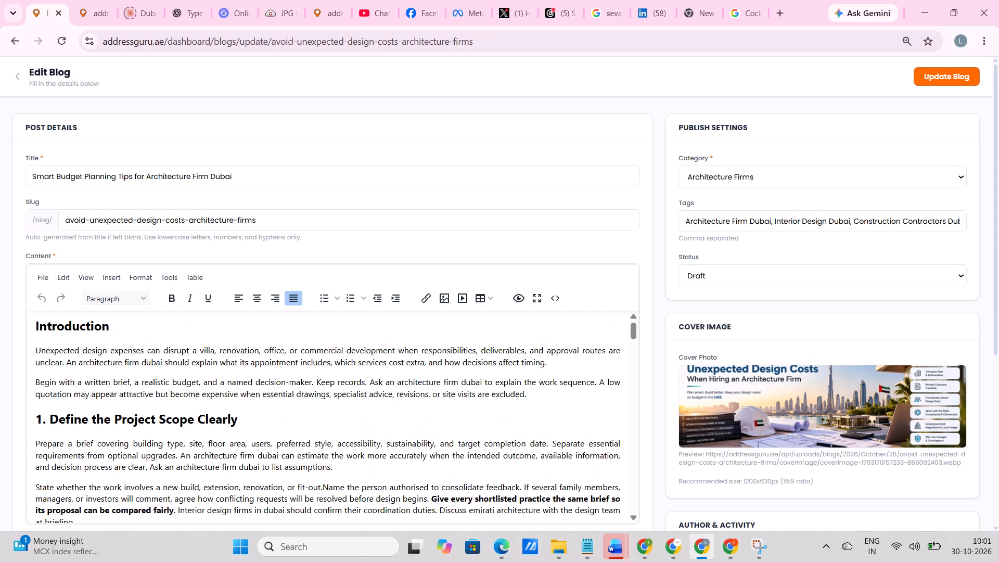
scroll(381, 388, "up", 1)
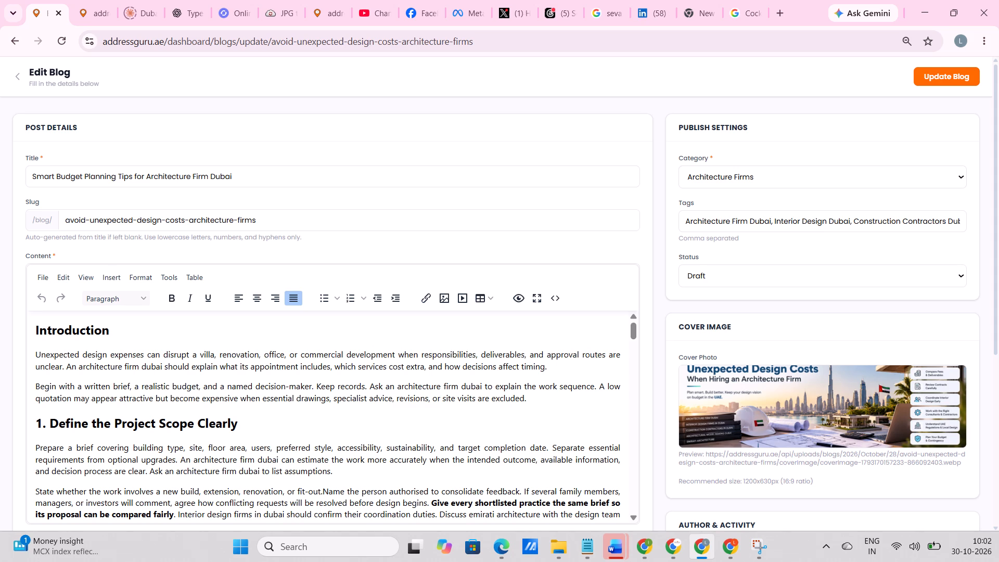
left_click(277, 176)
key("ctrl+a")
key("ctrl+c")
left_click(341, 182)
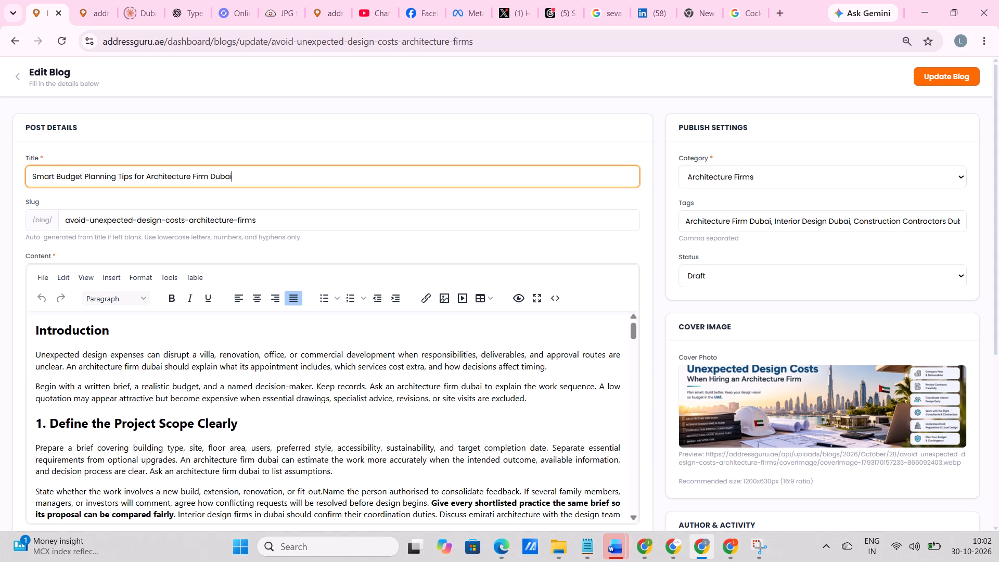
left_click(913, 0)
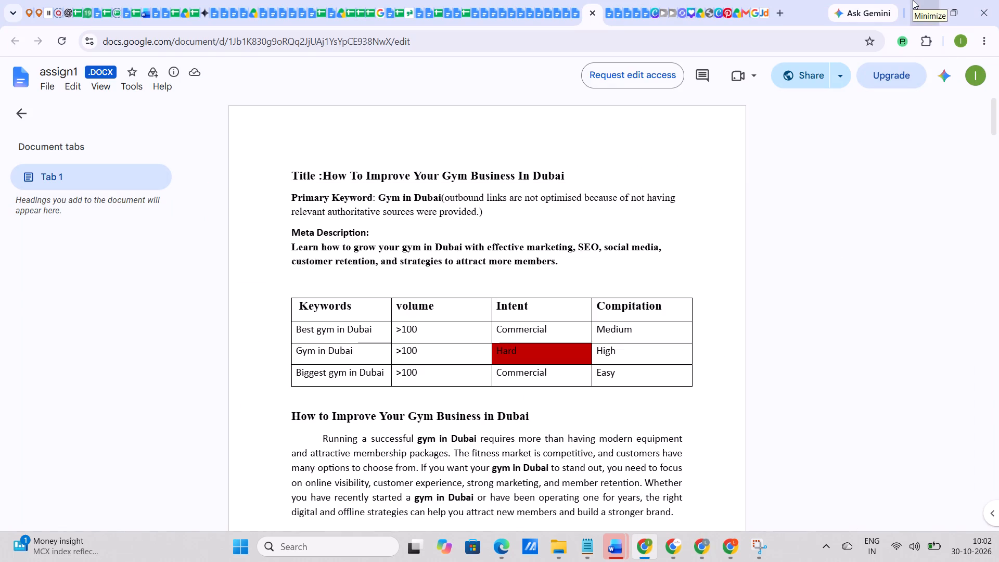
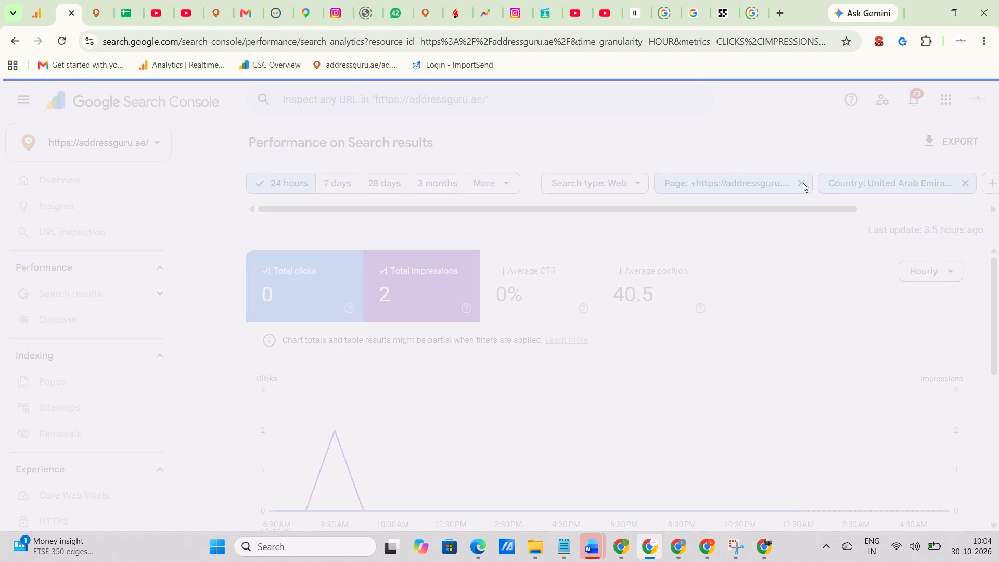
In the Search Console performance report for addressguru.ae, remove the page URL filter, keeping the United Arab Emirates country filter, and reload the report.
left_click(799, 187)
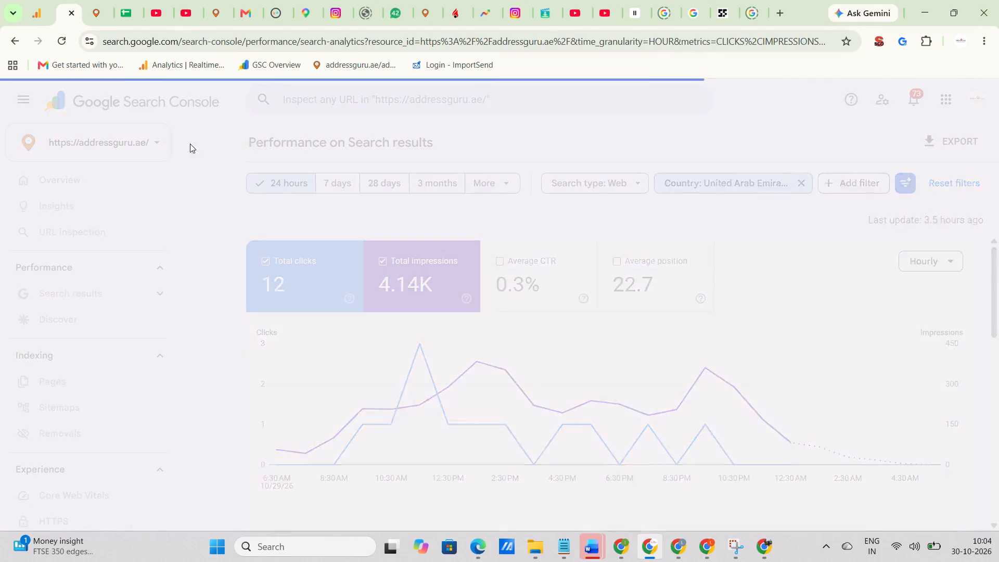
left_click(65, 41)
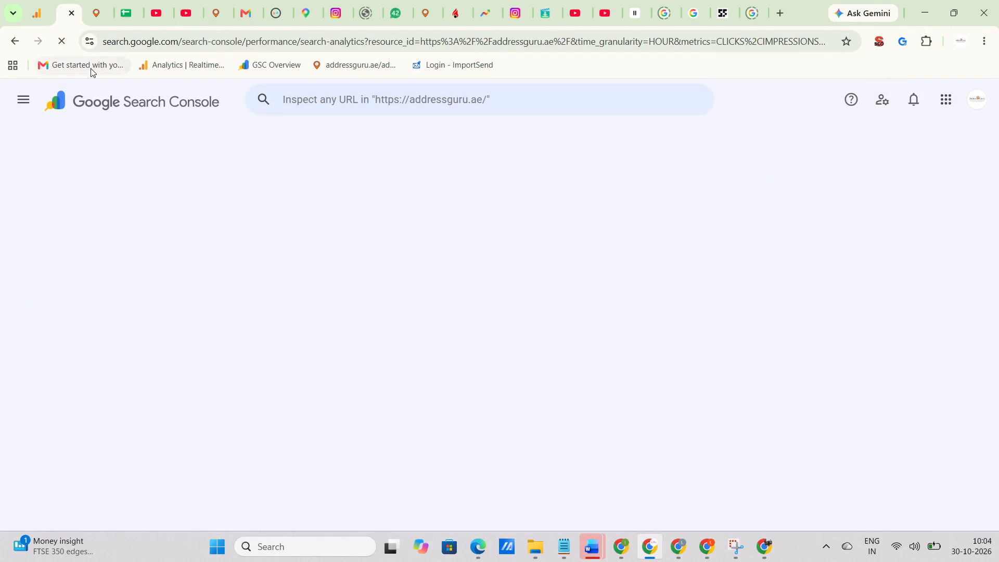
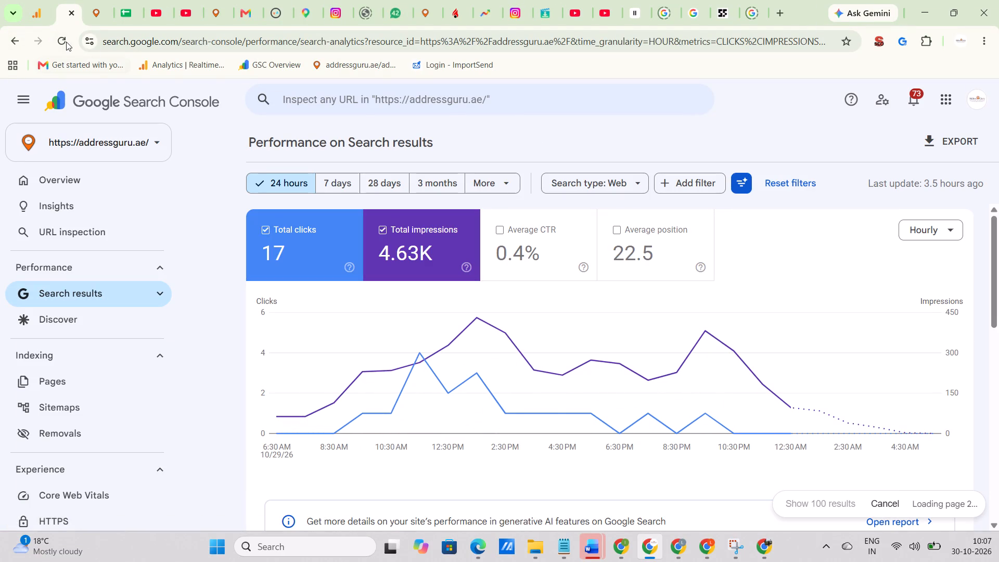
Reload the performance report, then look through the Search Console messages for addressguru.ae and close them.
left_click(66, 42)
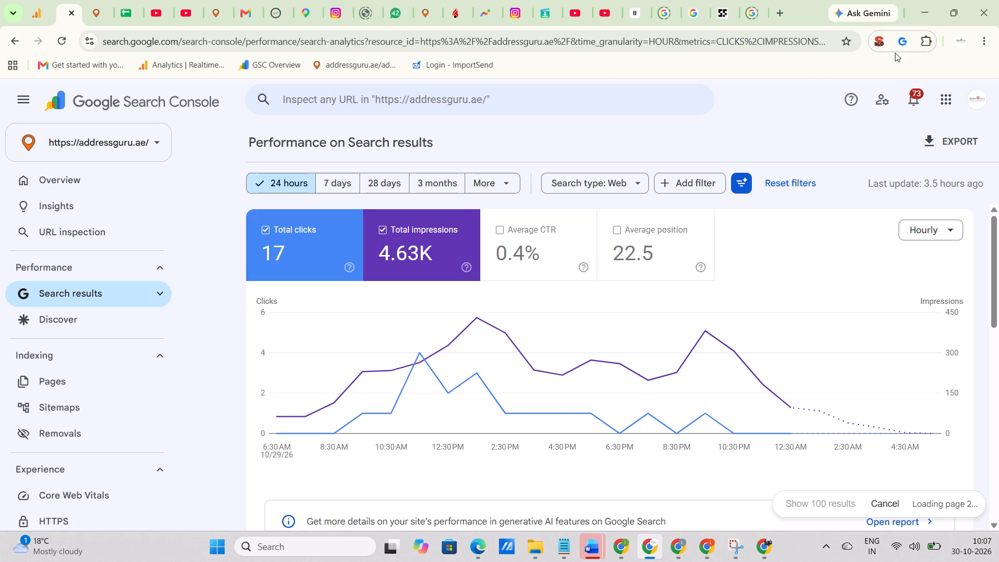
left_click(913, 103)
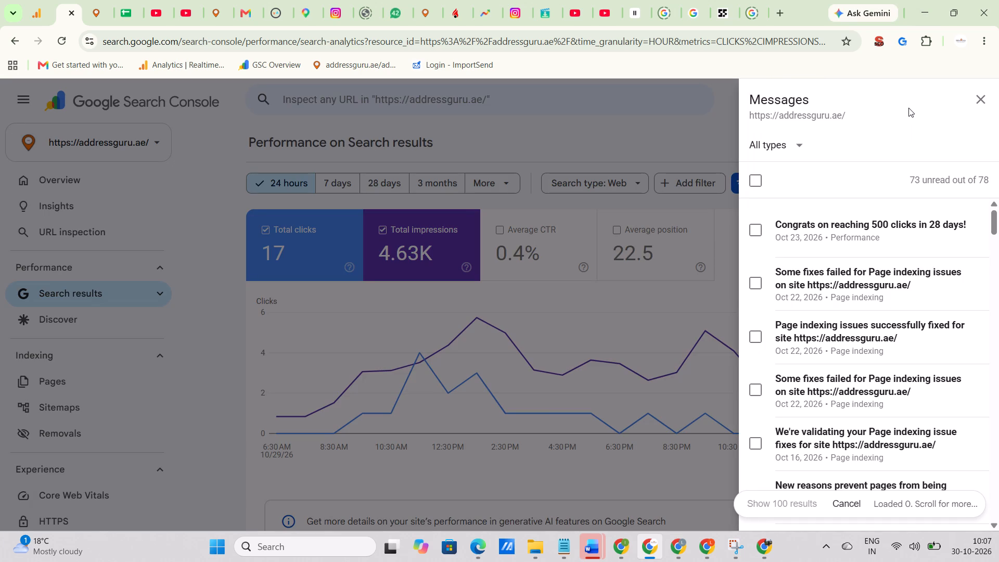
scroll(889, 248, "down", 1)
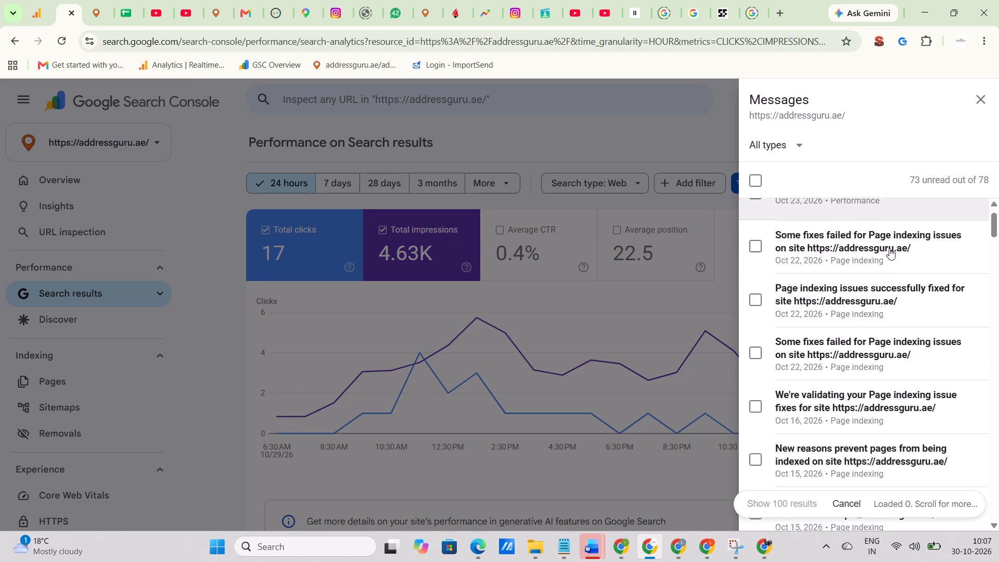
scroll(889, 248, "down", 5)
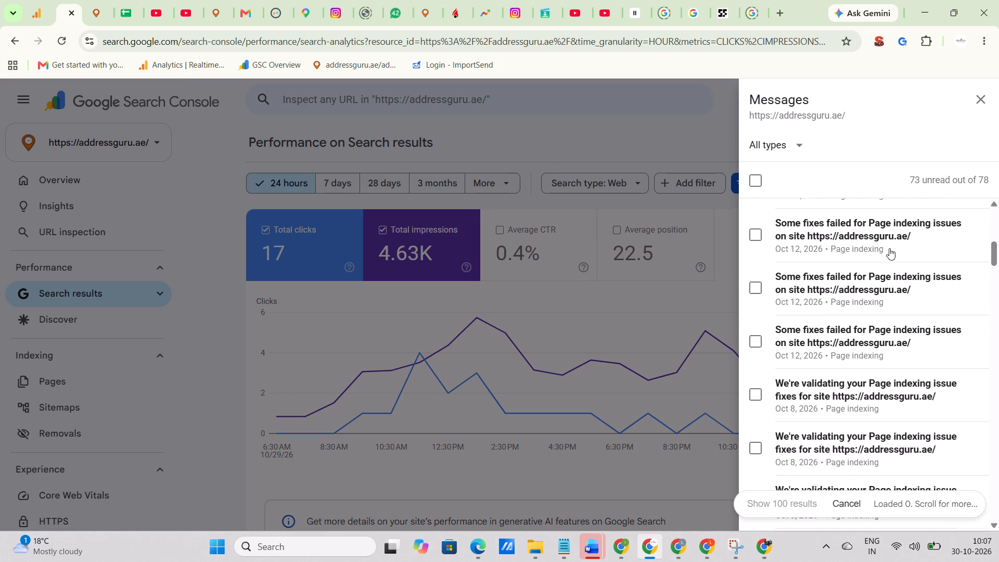
scroll(889, 248, "down", 5)
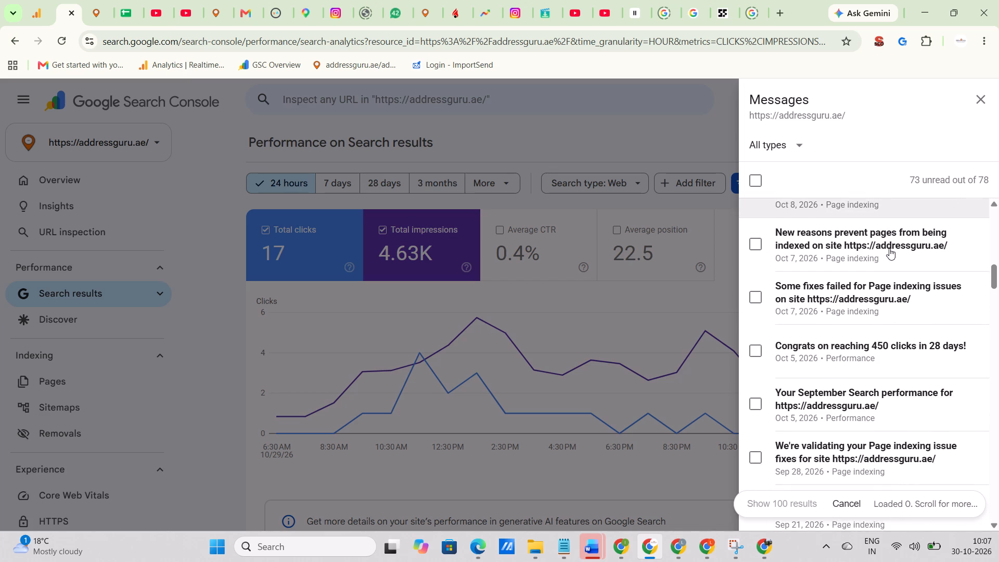
scroll(889, 248, "down", 4)
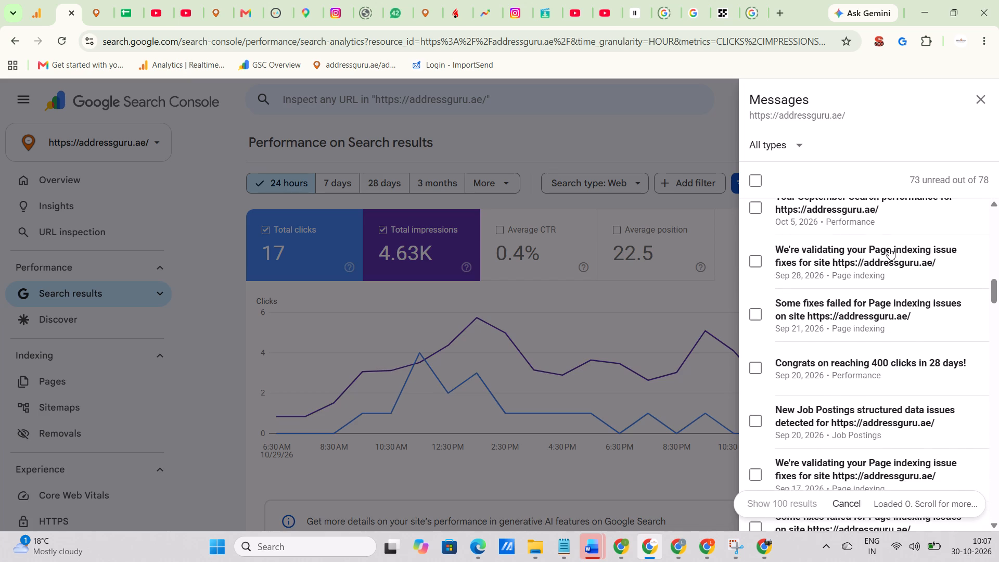
scroll(889, 248, "down", 1)
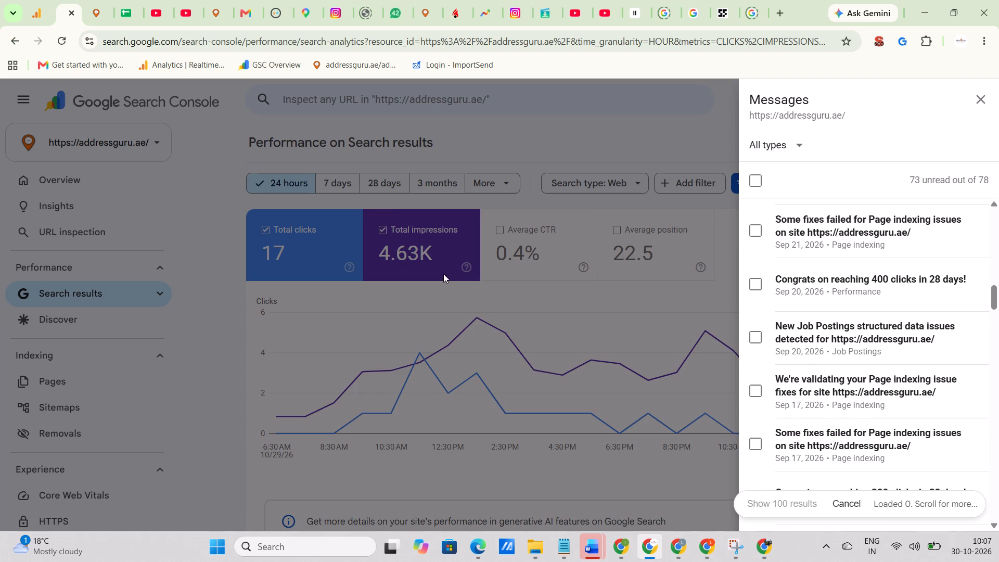
left_click(364, 151)
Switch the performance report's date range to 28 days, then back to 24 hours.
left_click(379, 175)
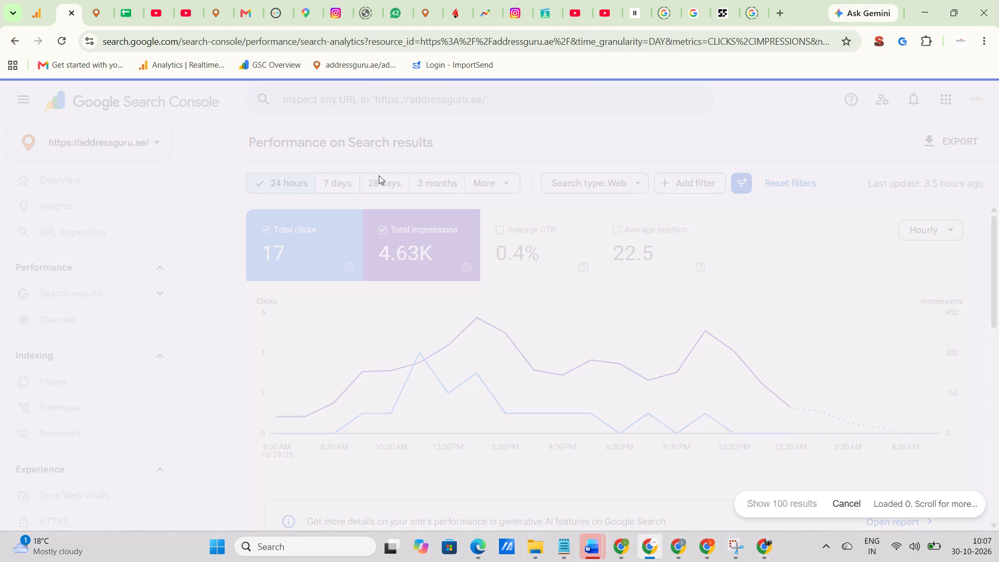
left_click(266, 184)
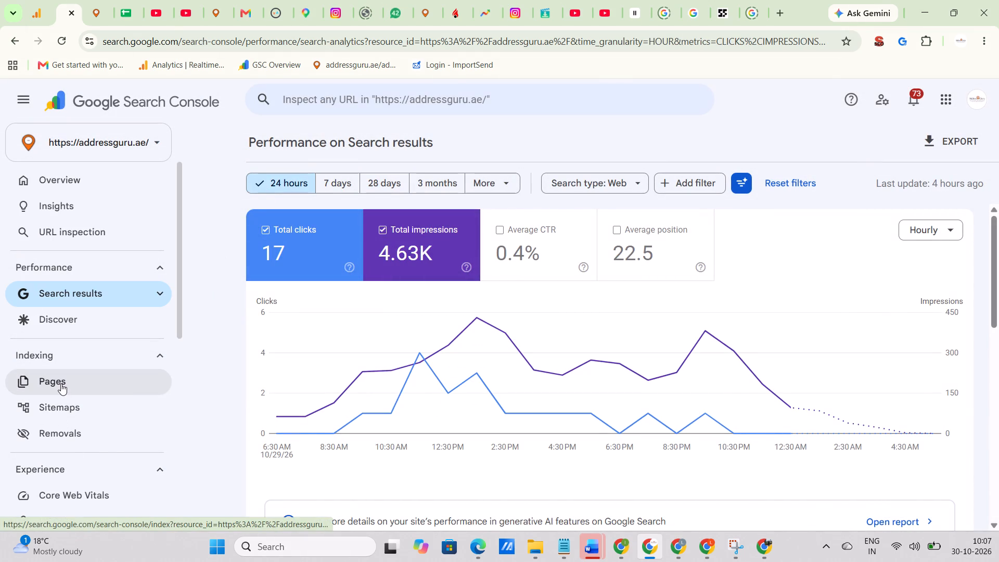
In the page indexing report, hide the indexed pages from the chart and examine the reasons why pages aren't indexed.
left_click(61, 384)
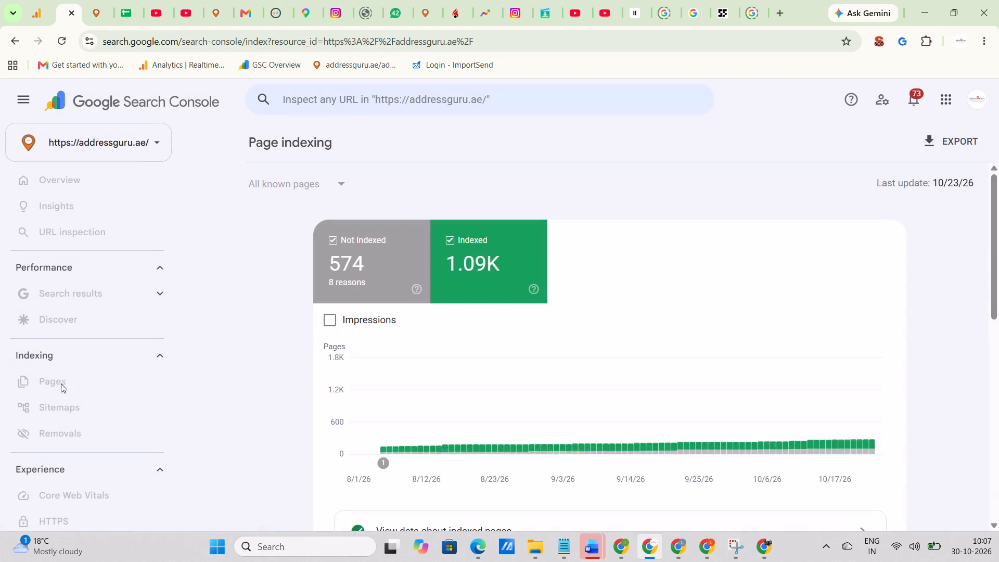
left_click(453, 257)
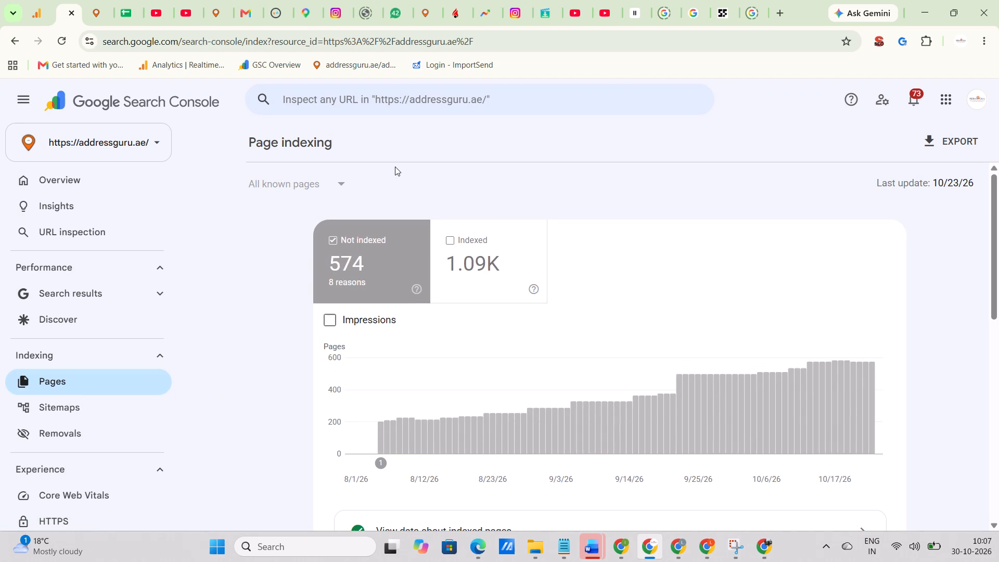
scroll(395, 167, "down", 6)
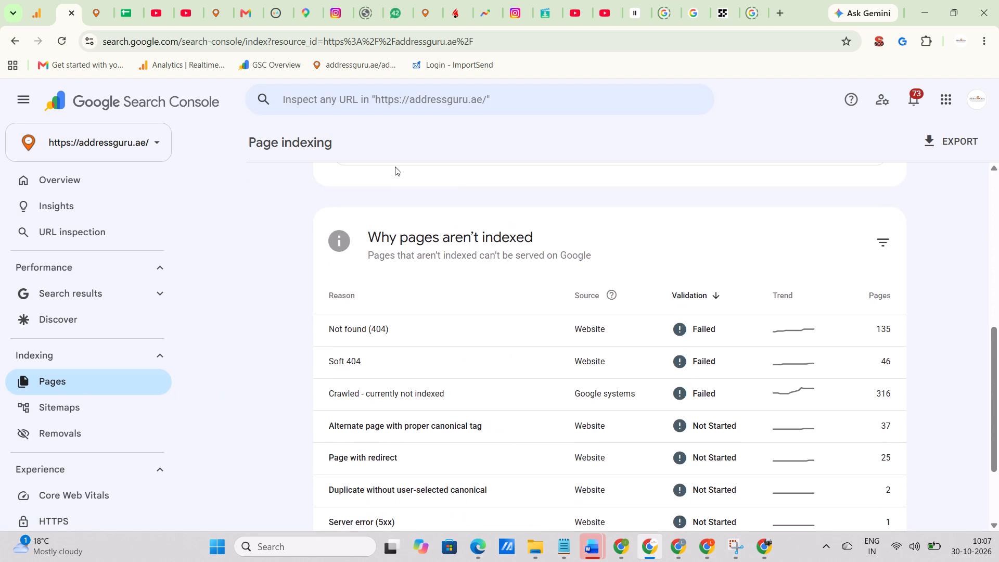
scroll(395, 167, "down", 2)
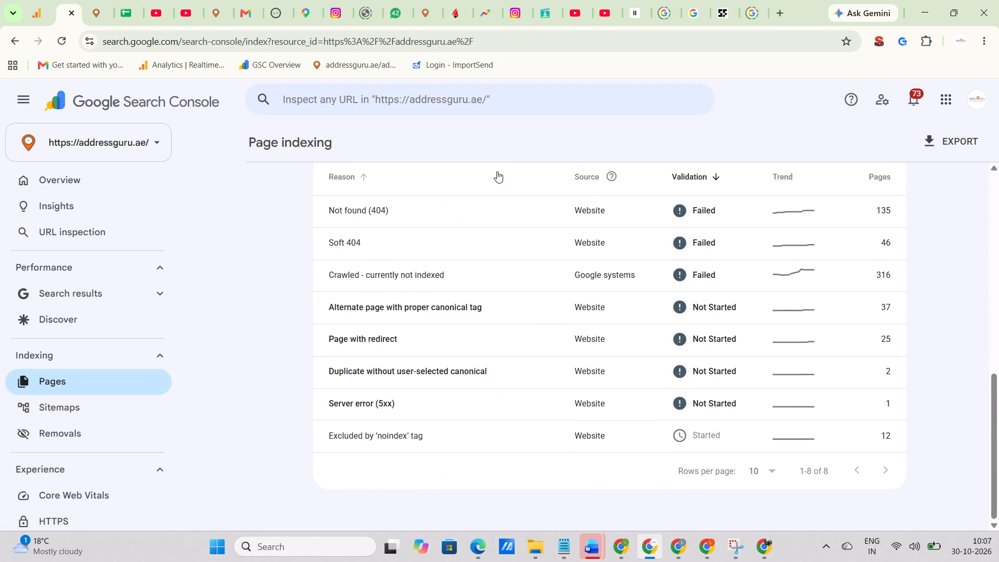
From the "Crawled - currently not indexed" examples, open sitemap/listing-sitemap.xml in a new tab, view it, and return to the report.
left_click(681, 287)
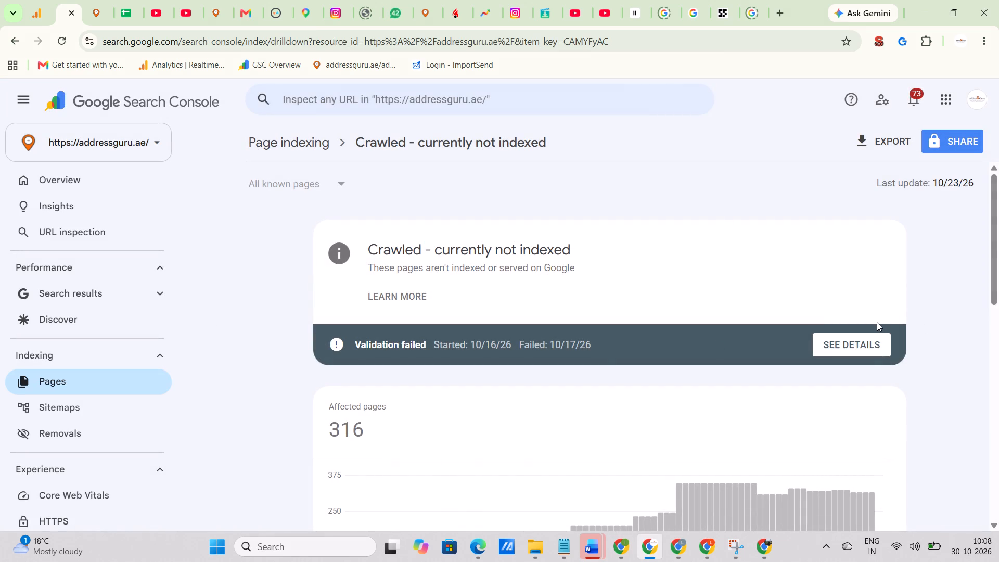
scroll(877, 322, "down", 5)
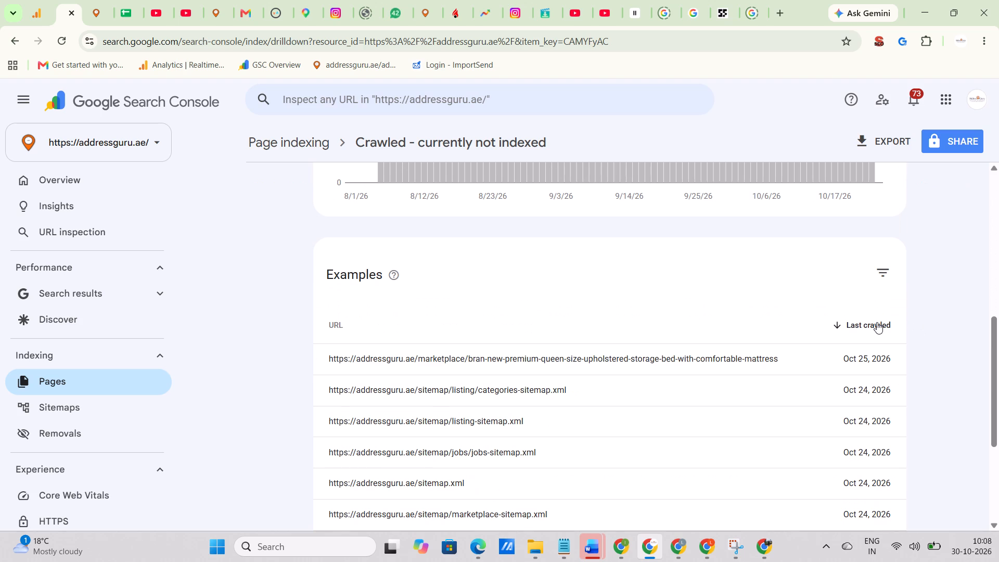
scroll(877, 322, "down", 2)
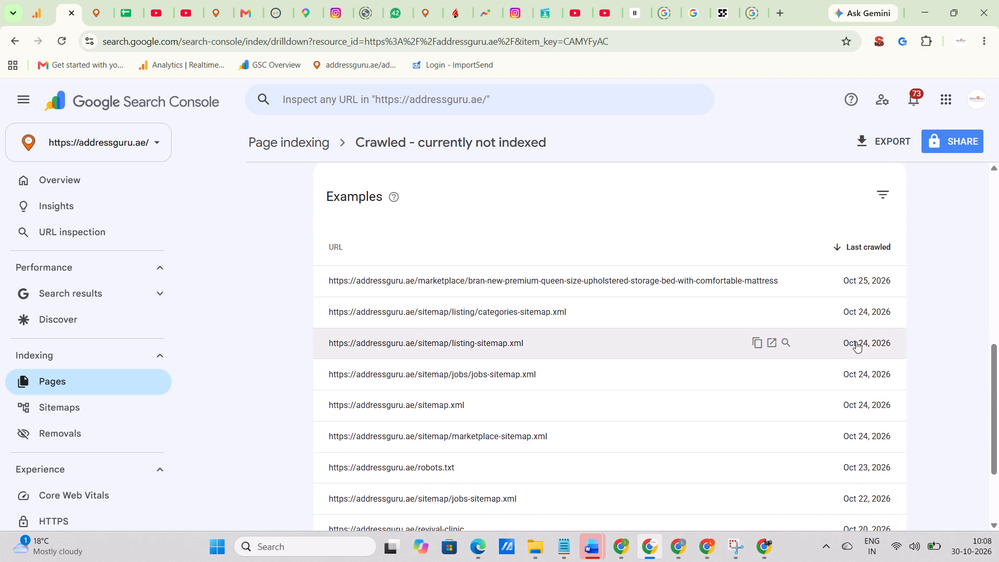
left_click(777, 340)
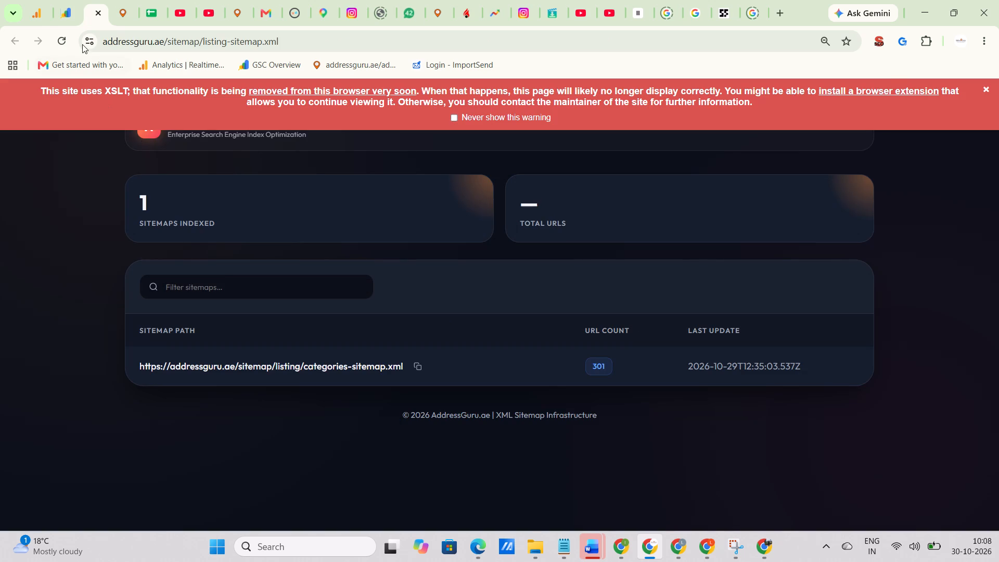
left_click(59, 8)
Examine the remaining example URLs, open addressguru.ae/robots.txt in a new tab to read its rules, and return to the report.
scroll(660, 249, "down", 1)
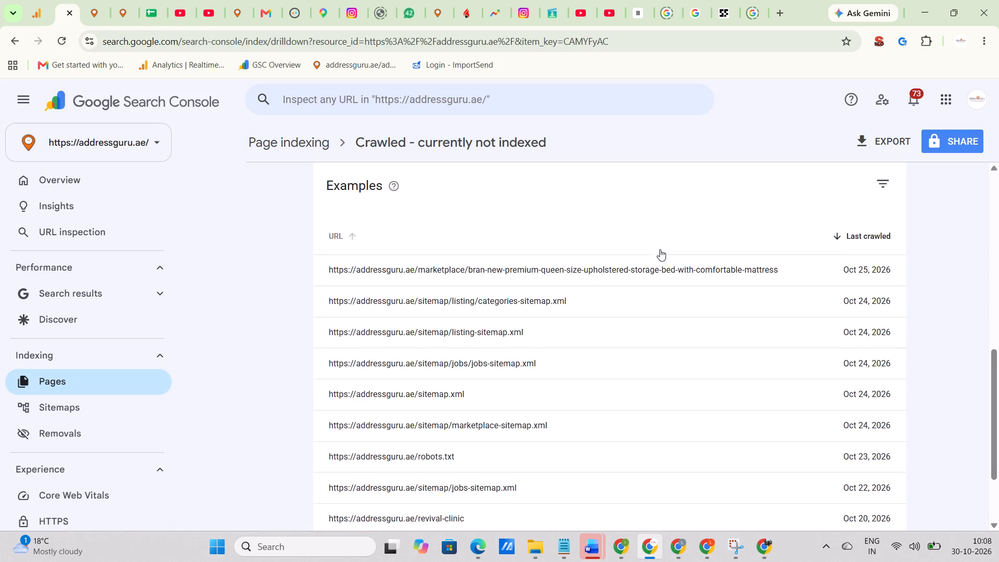
scroll(660, 249, "down", 2)
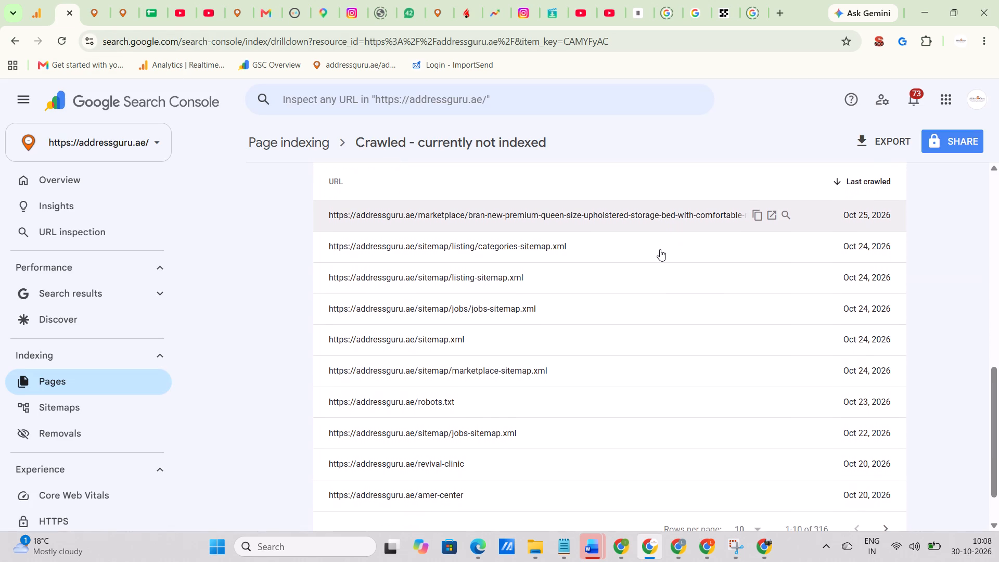
scroll(660, 249, "down", 1)
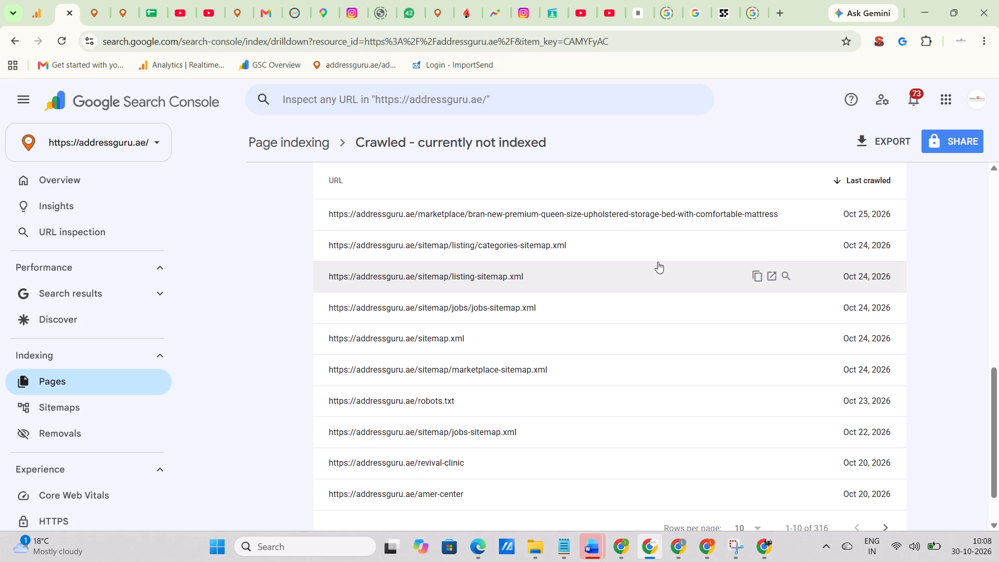
scroll(658, 262, "up", 2)
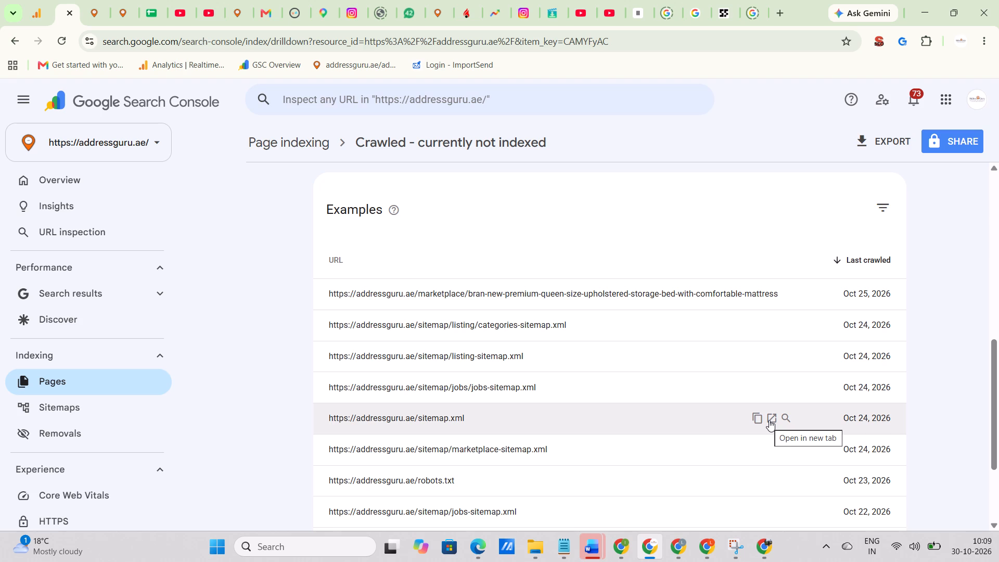
scroll(769, 420, "down", 2)
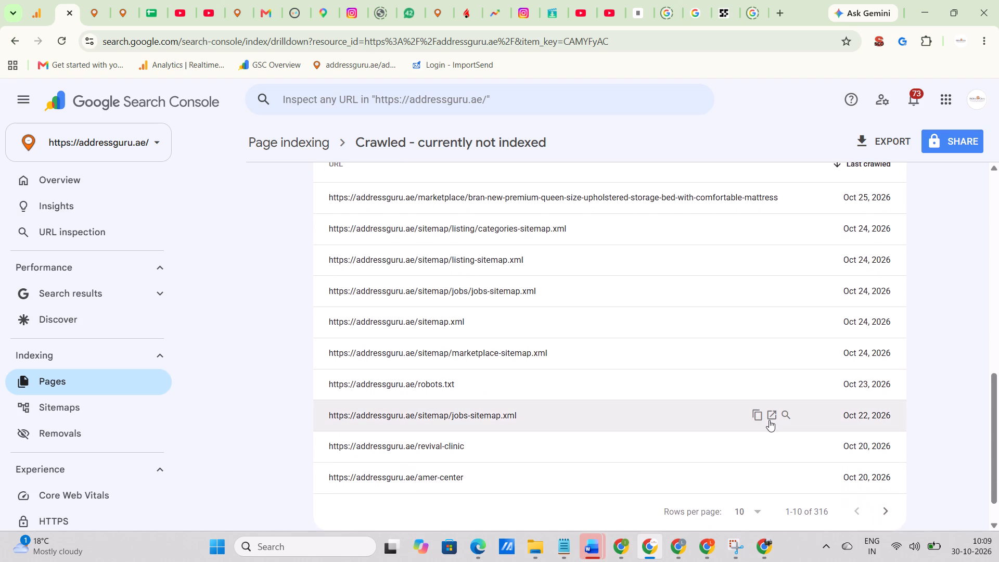
scroll(769, 420, "down", 1)
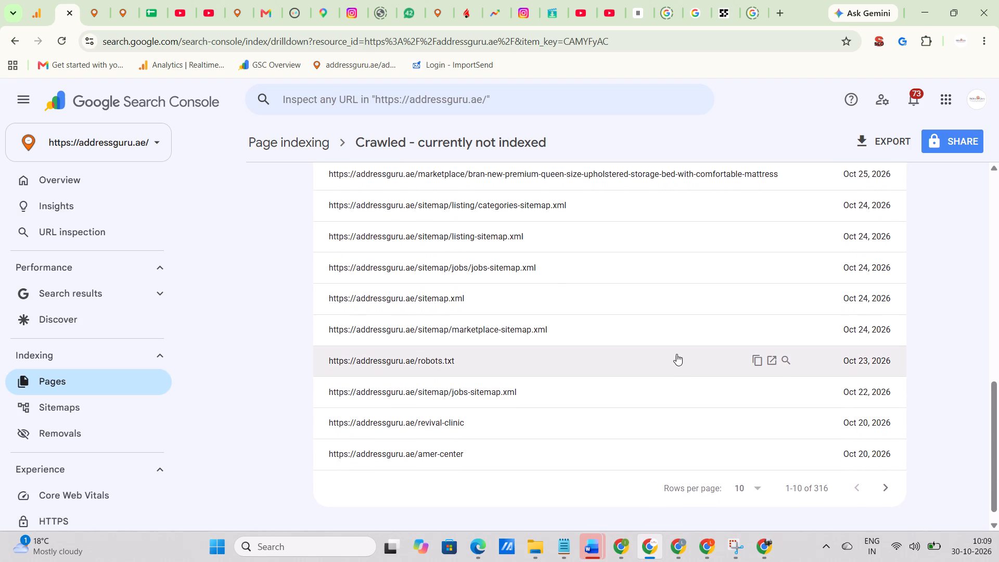
left_click(771, 364)
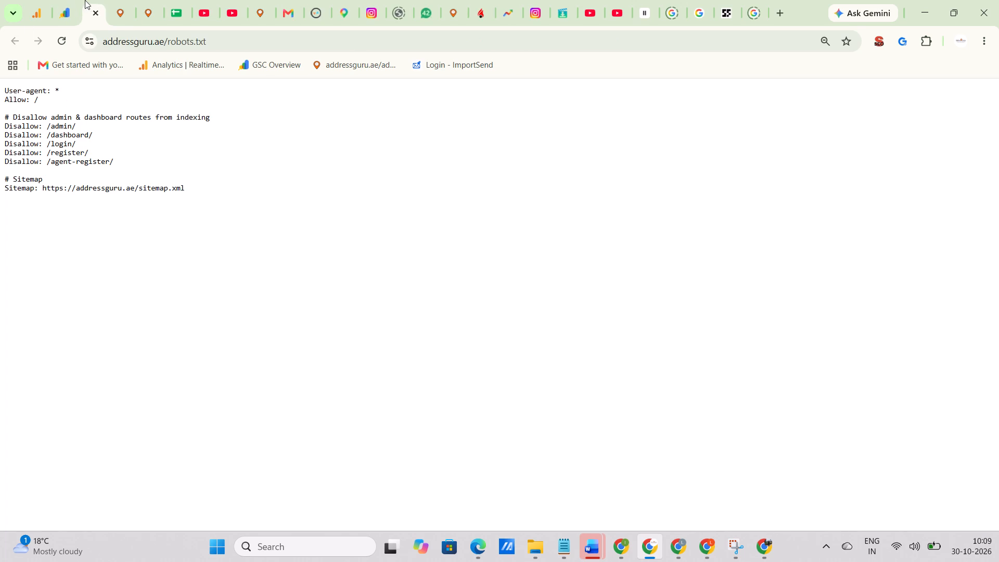
left_click(65, 0)
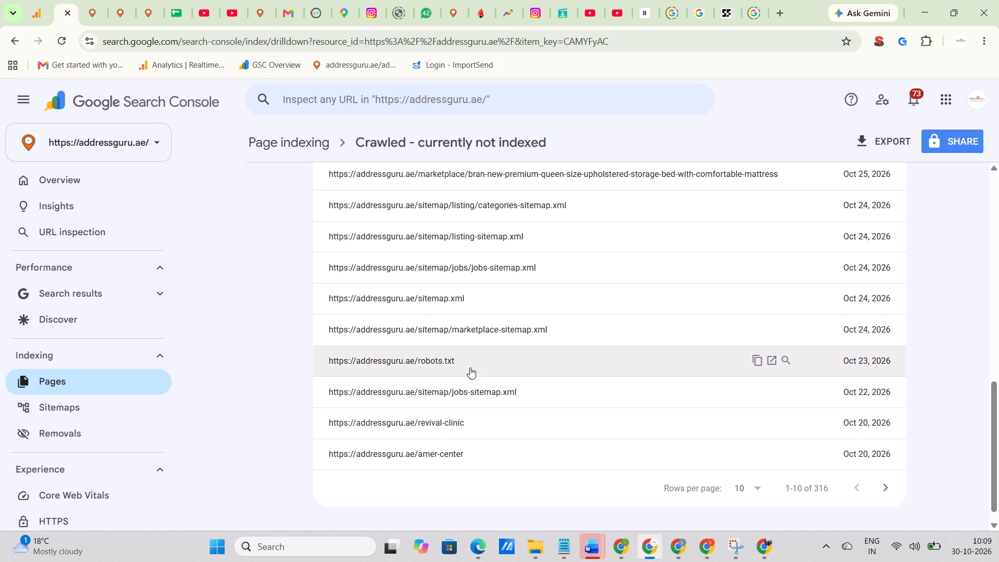
Highlight the robots.txt URL in the examples list and capture a screenshot of the URL and last-crawled table.
left_click_drag(467, 367, 325, 367)
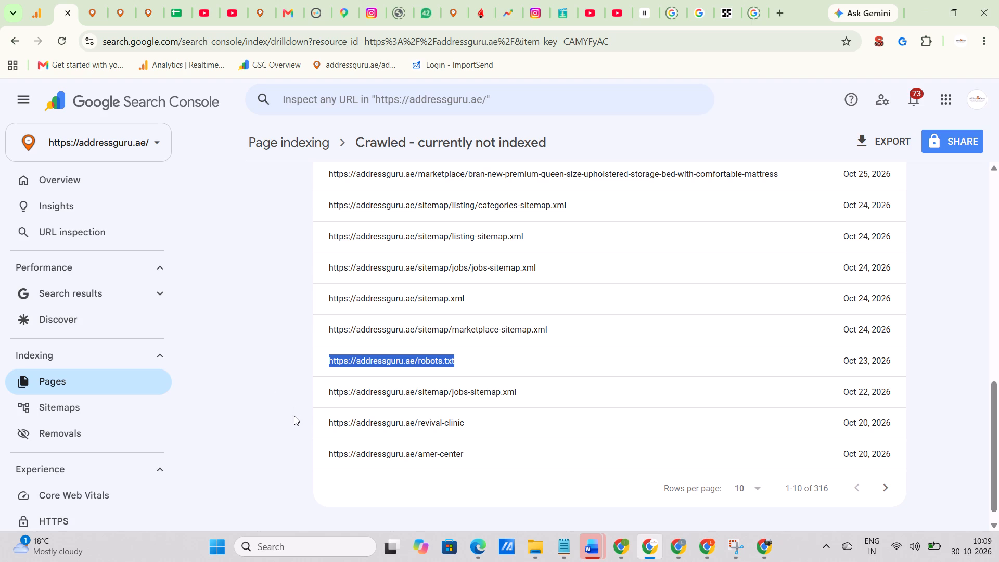
scroll(294, 416, "up", 2)
scroll(294, 416, "down", 1)
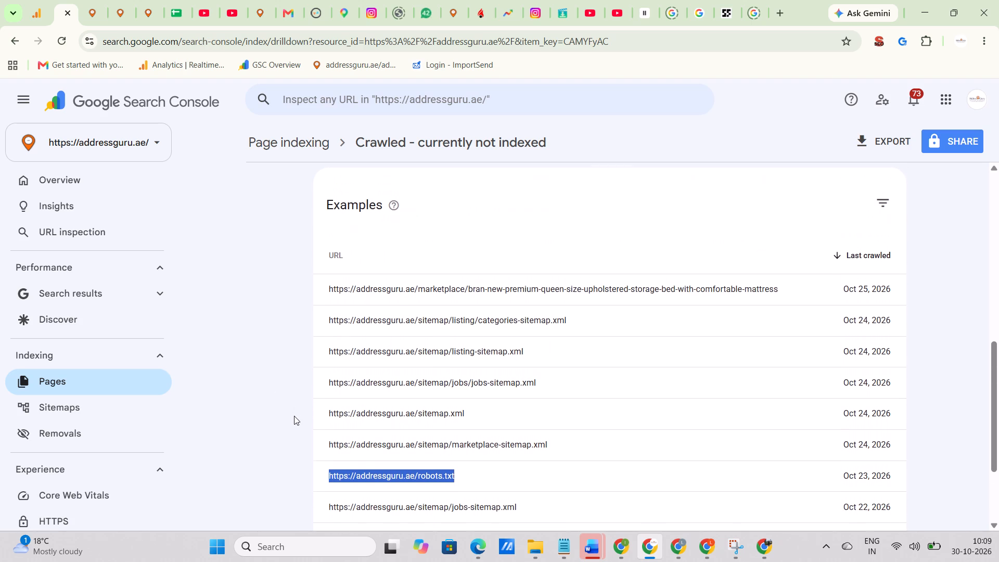
scroll(294, 416, "down", 1)
key("Insert")
key("Print")
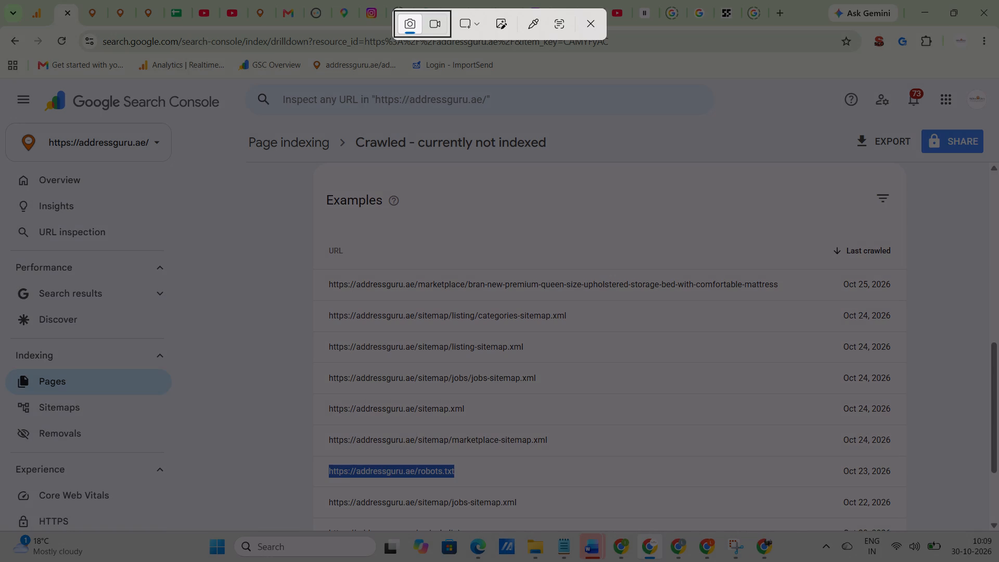
left_click_drag(267, 237, 988, 517)
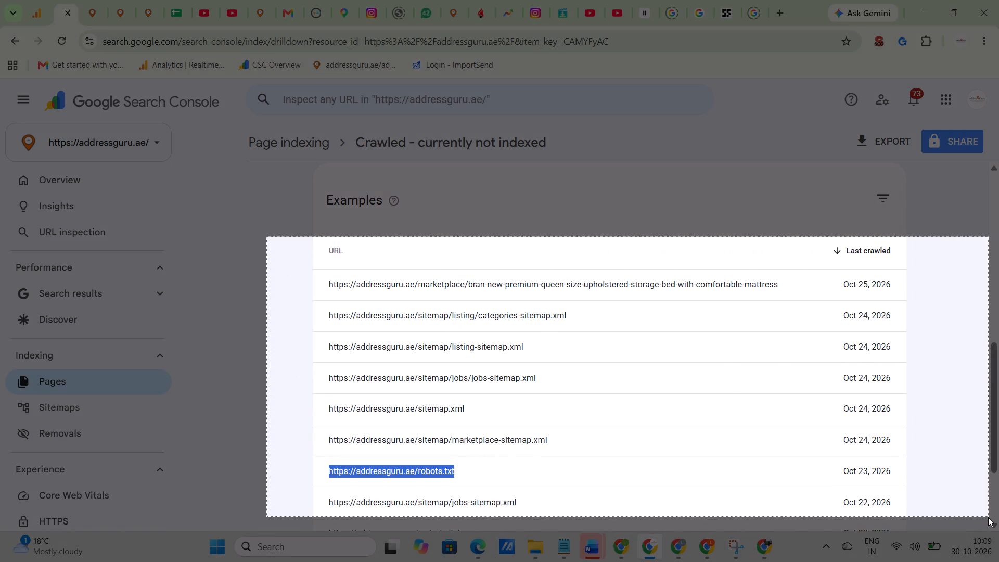
left_click_drag(988, 517, 971, 514)
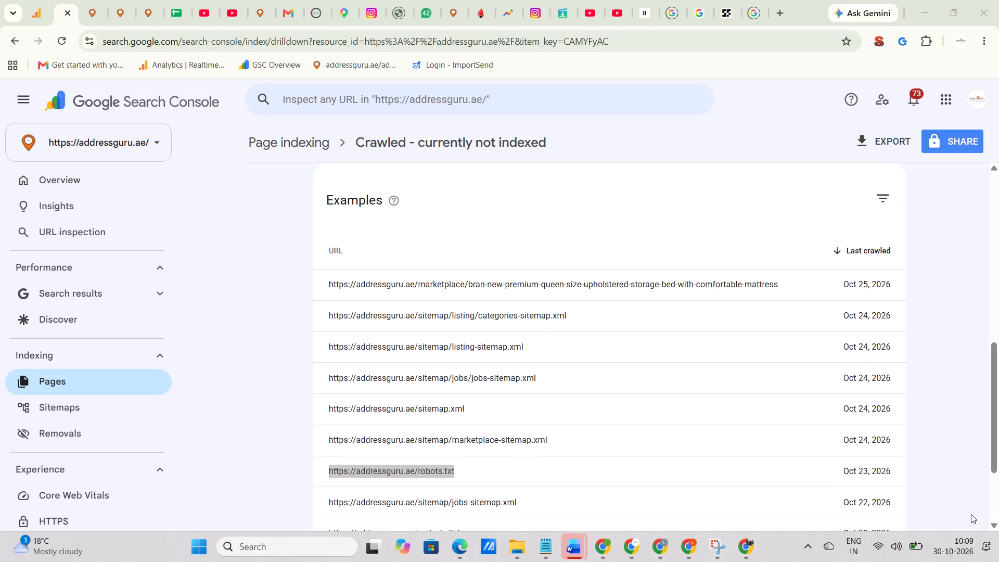
Switch to the other Chrome window, where the assign1 Google Docs document is open.
left_click(604, 551)
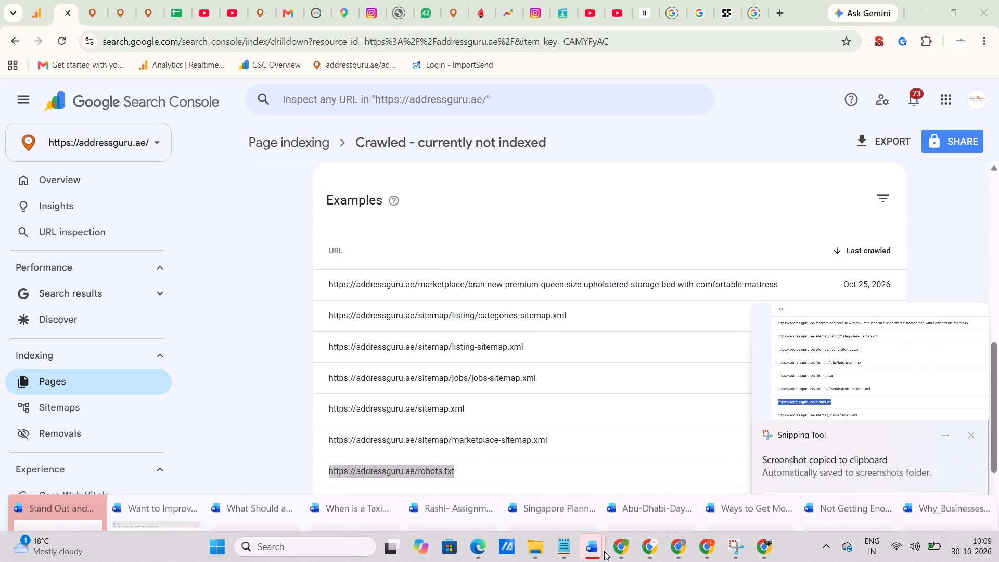
left_click(604, 551)
left_click(624, 550)
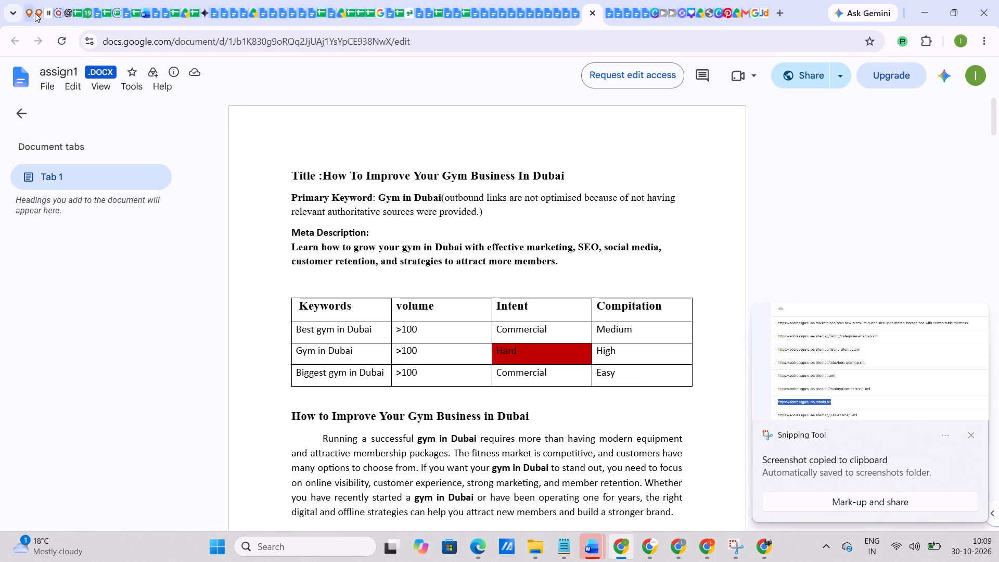
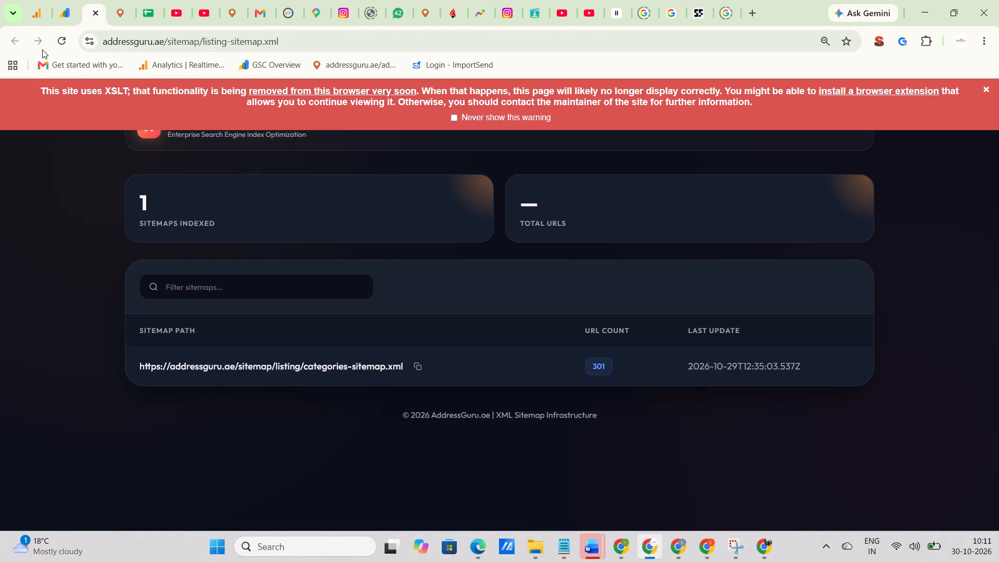
Reload the listing-sitemap.xml page and close its tab.
left_click(57, 39)
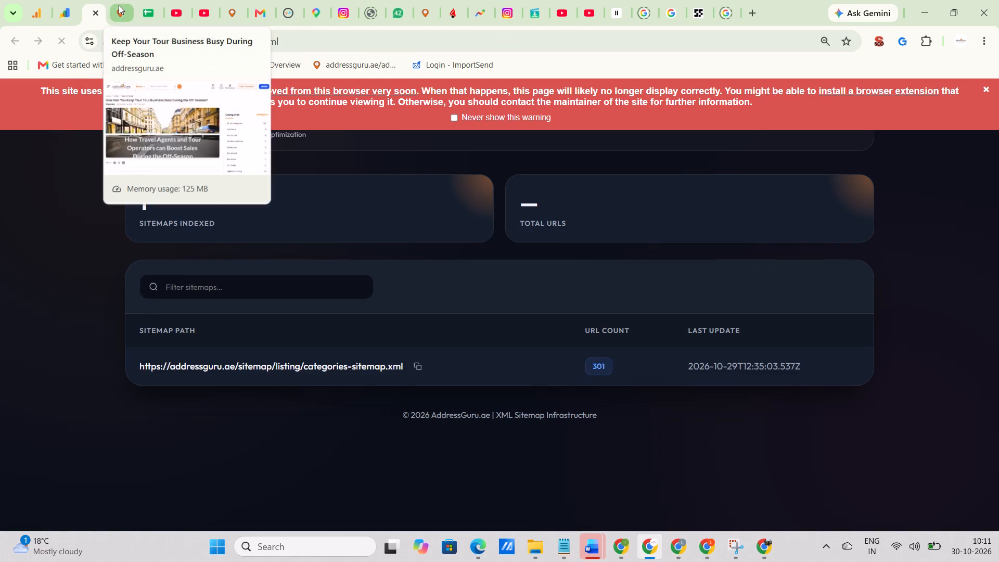
double_click(93, 14)
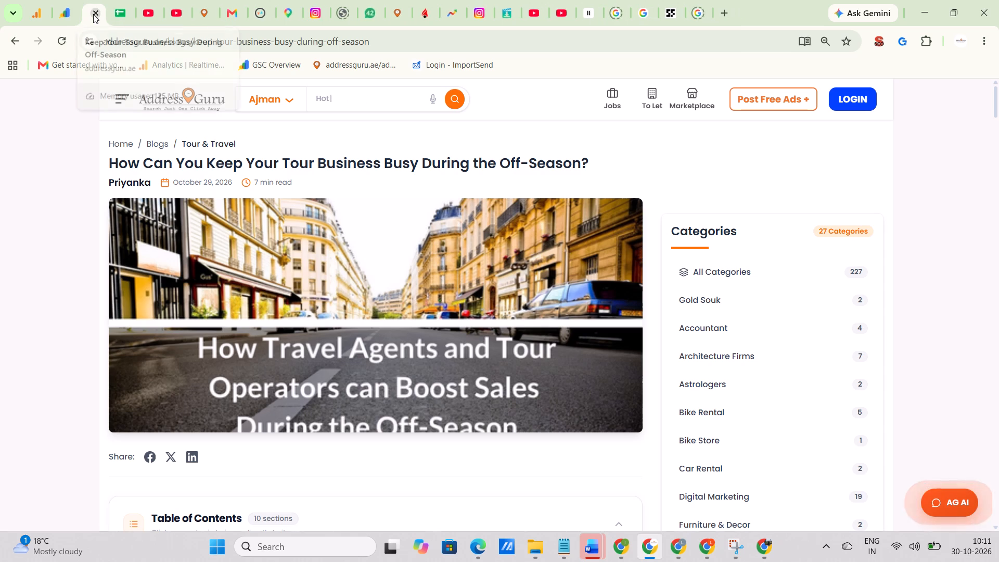
Reload the off-season tour business post, go back to the UAE Blogs list, refresh it and look over the newest posts.
left_click(56, 41)
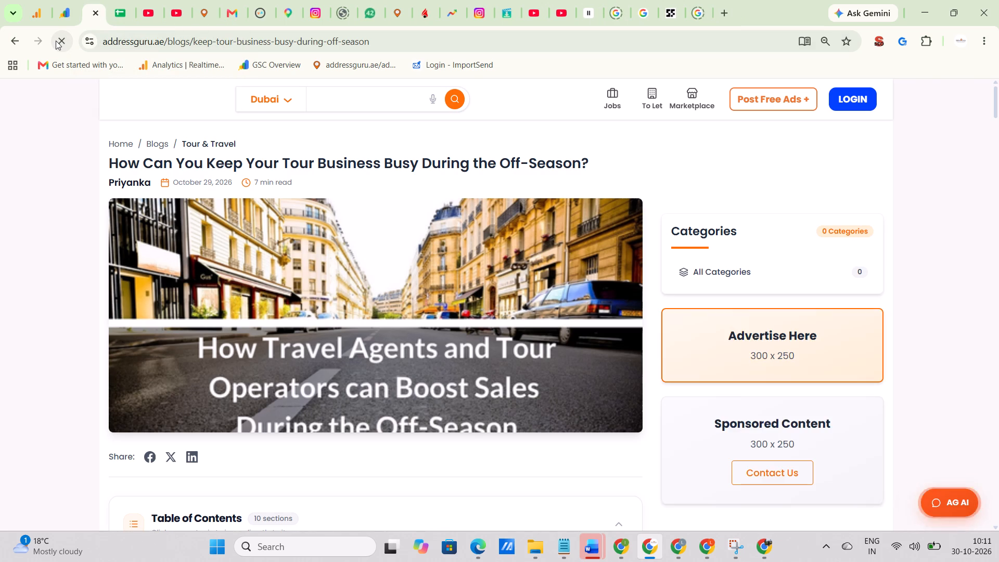
left_click(0, 38)
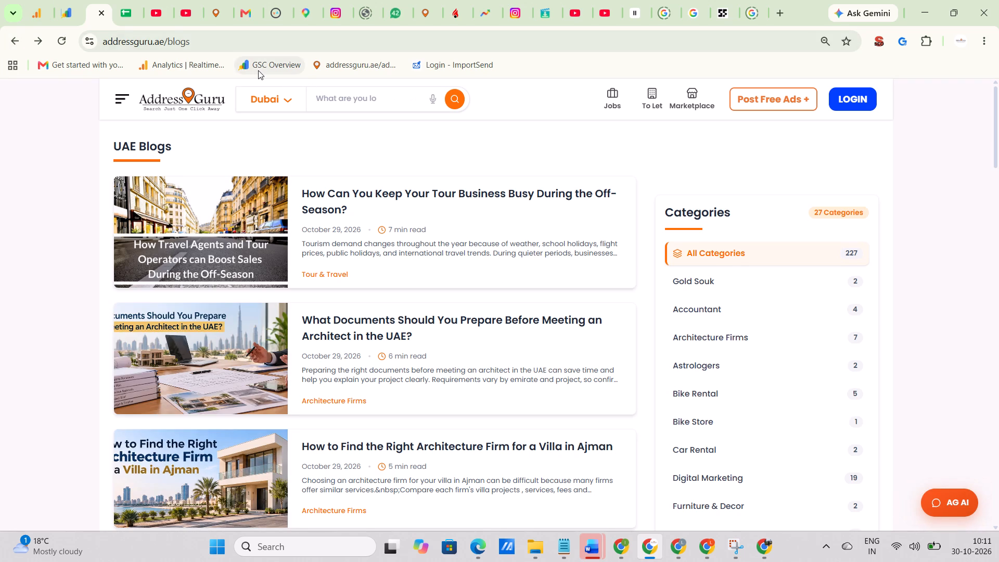
left_click(70, 41)
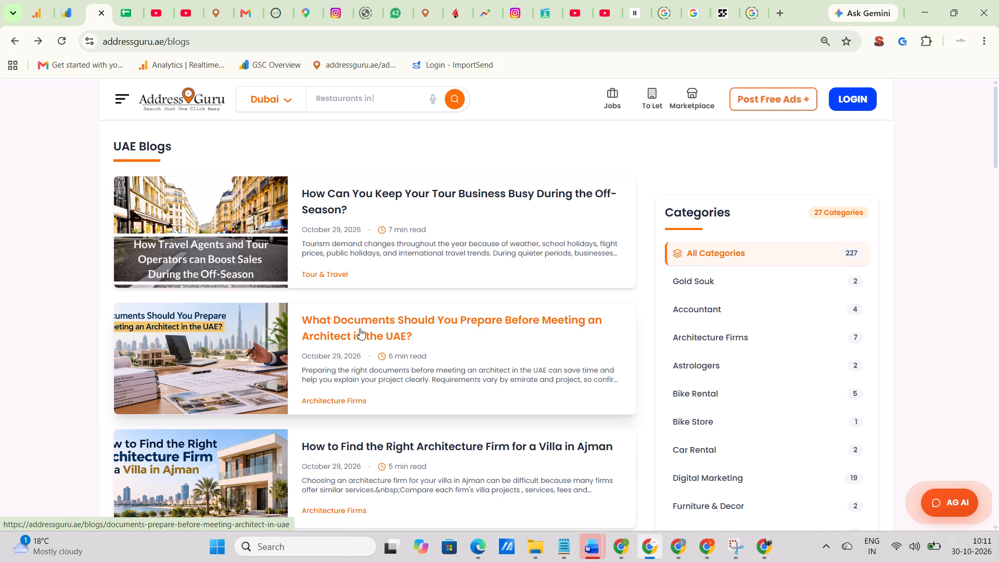
scroll(364, 321, "down", 5)
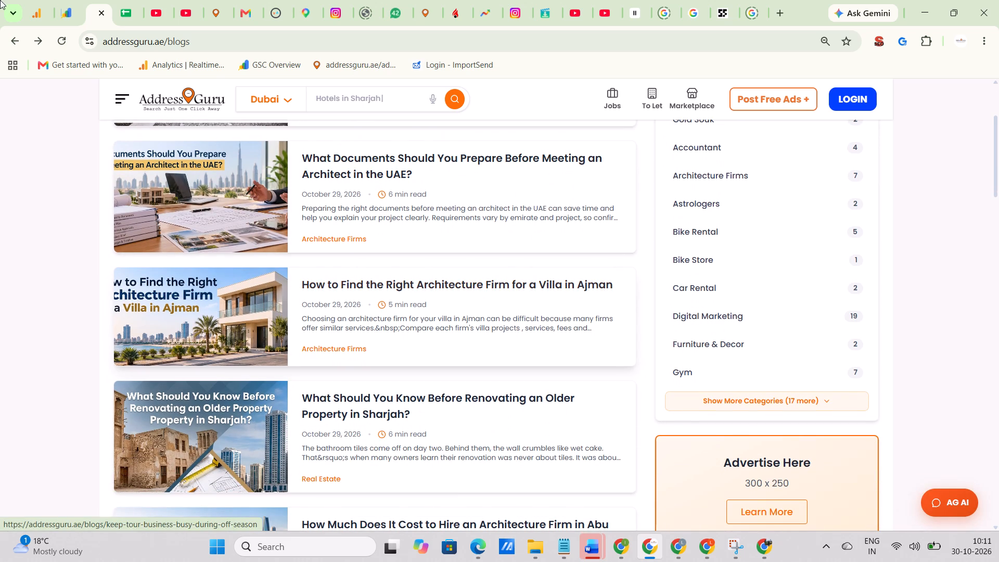
Return to the Search Console "Crawled - currently not indexed" report and view its summary.
left_click(75, 6)
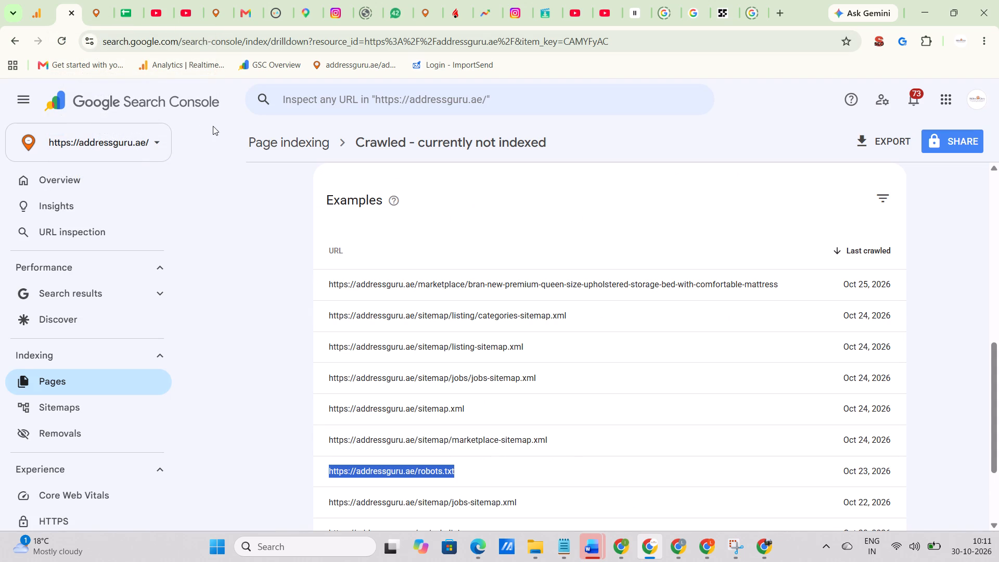
scroll(272, 360, "up", 4)
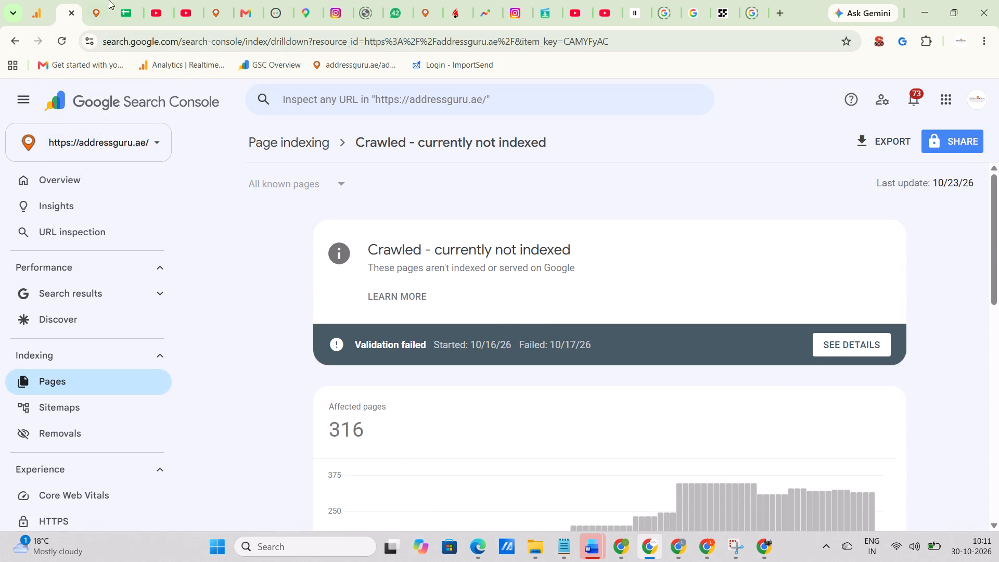
In the Address Guru UAE spreadsheet's indexed pages sheet, dismiss the account notice and delete empty row 784 above the newest blog URLs.
left_click(122, 0)
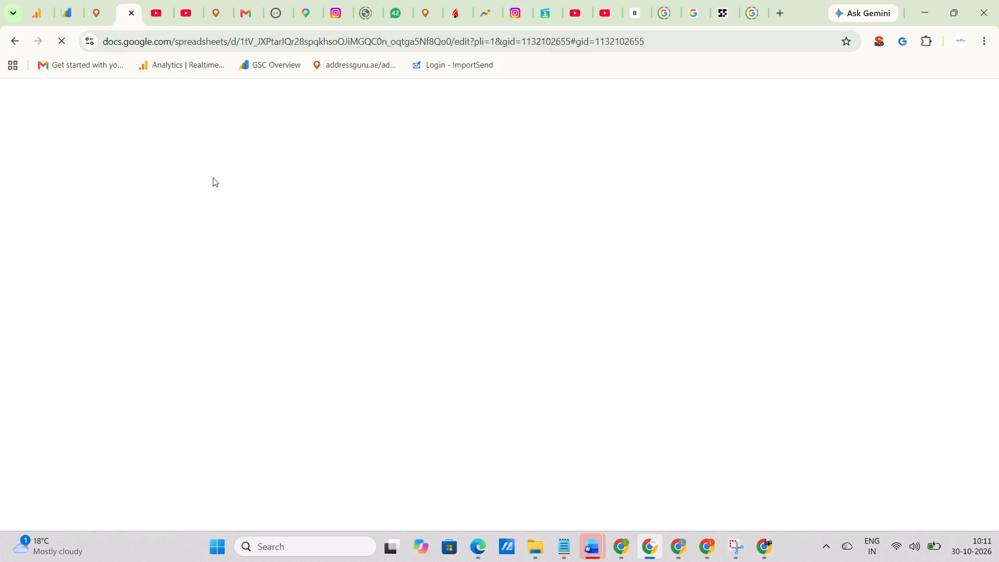
scroll(342, 361, "down", 4)
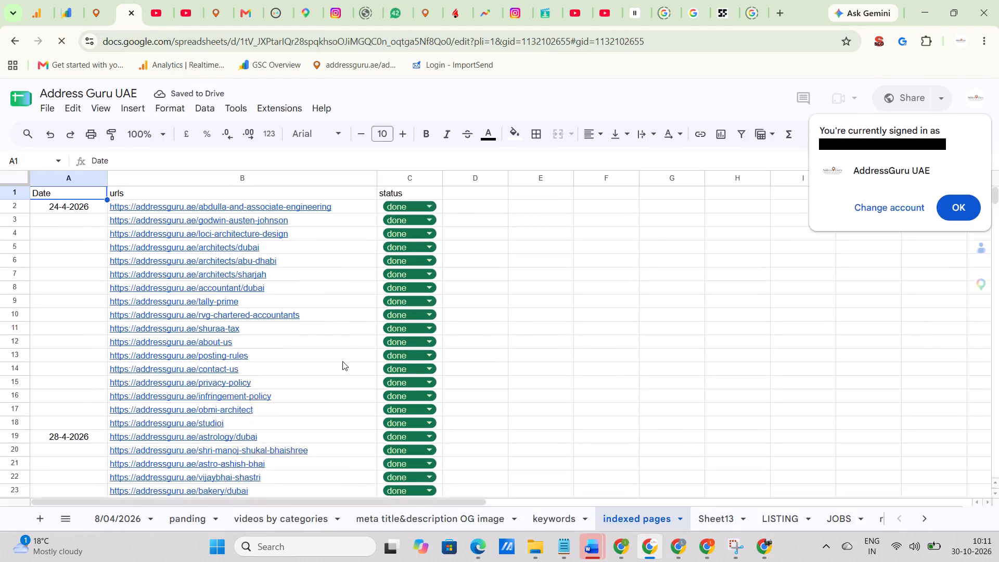
scroll(342, 361, "down", 6)
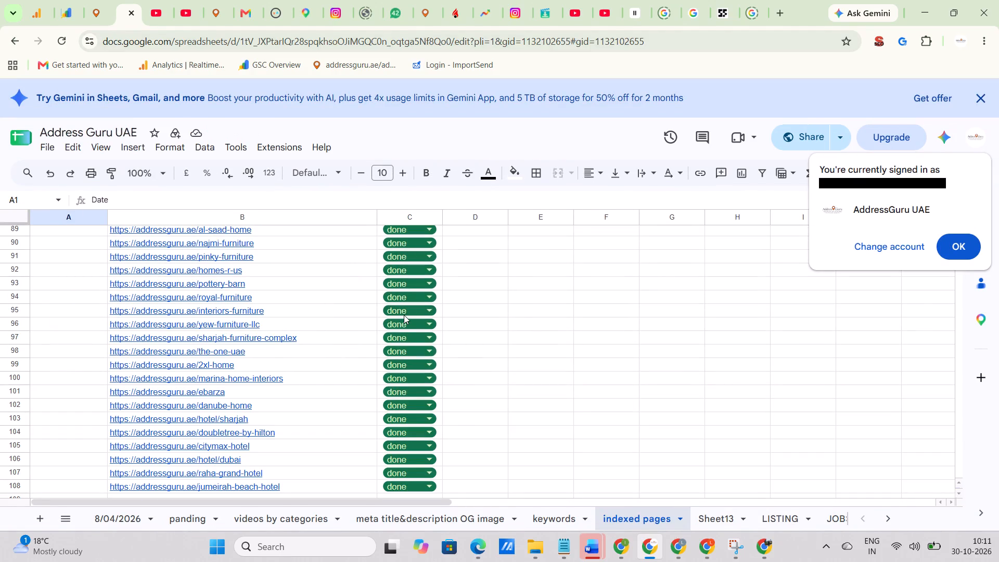
left_click(959, 253)
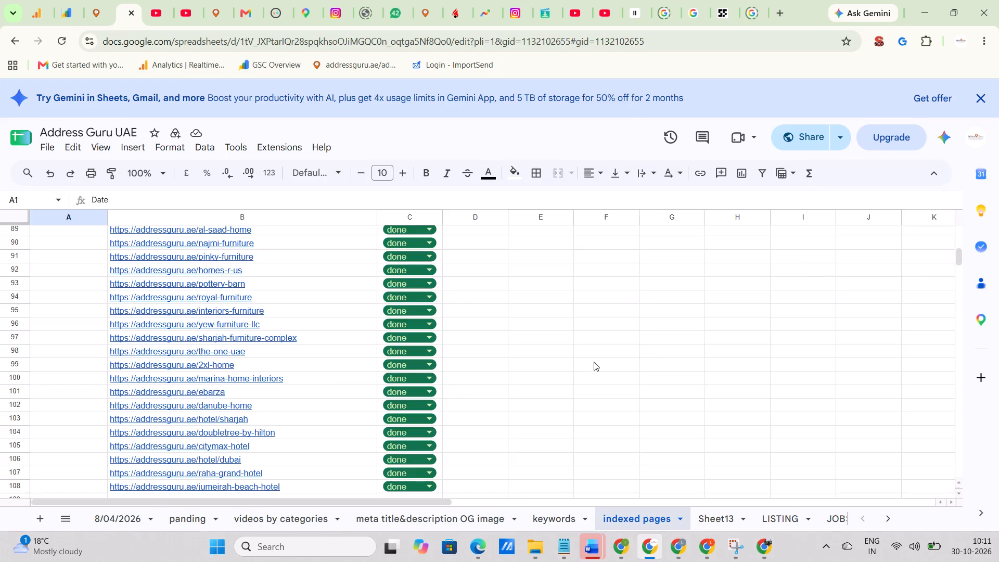
scroll(594, 362, "down", 20)
scroll(594, 362, "down", 2)
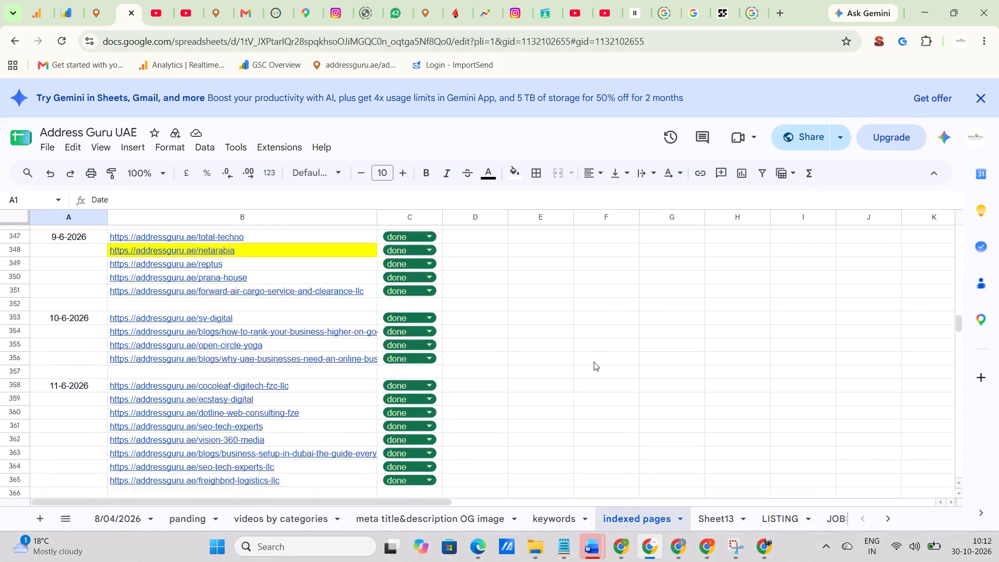
scroll(594, 362, "down", 20)
scroll(594, 362, "down", 4)
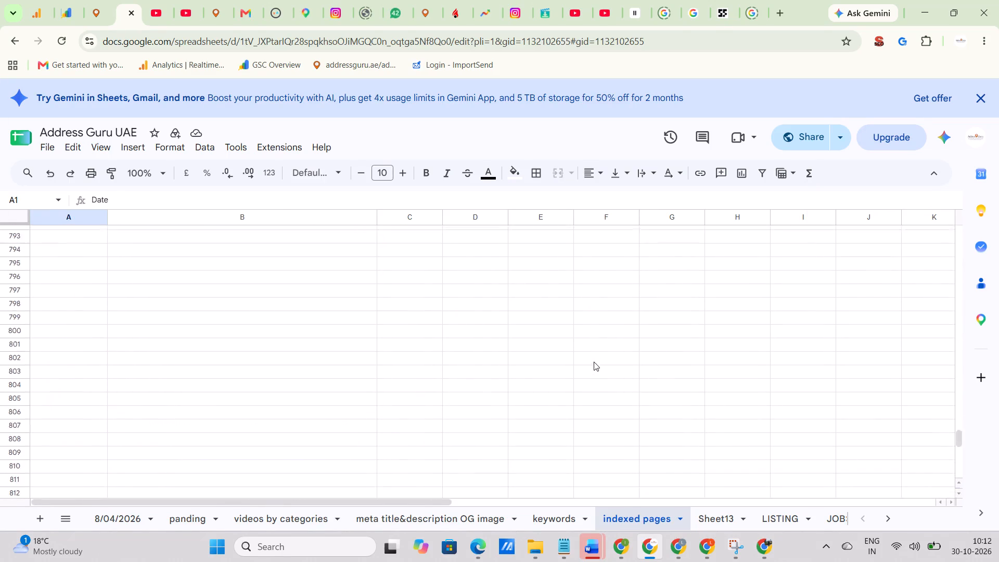
scroll(594, 362, "down", 2)
scroll(594, 362, "up", 4)
scroll(594, 362, "down", 3)
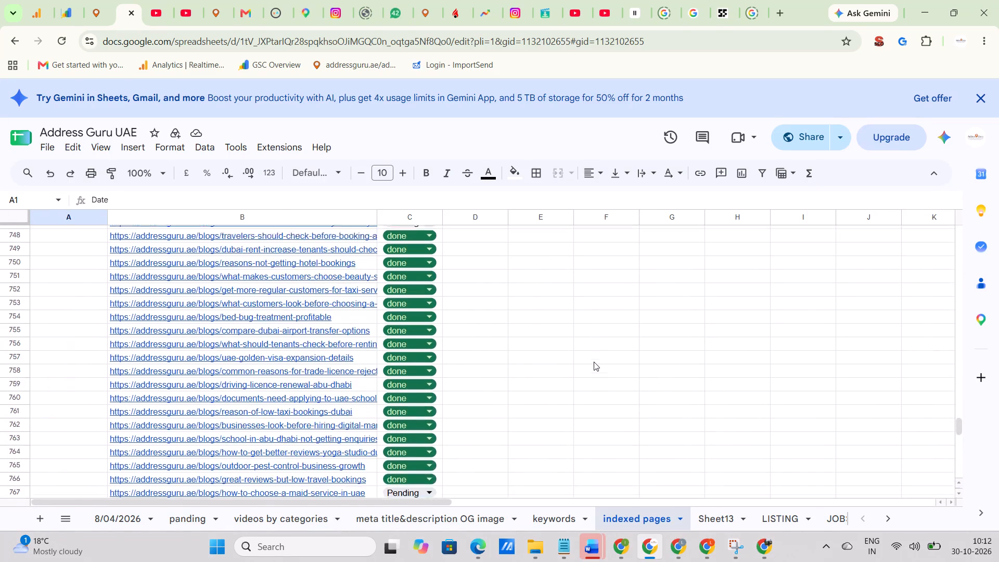
scroll(594, 362, "down", 6)
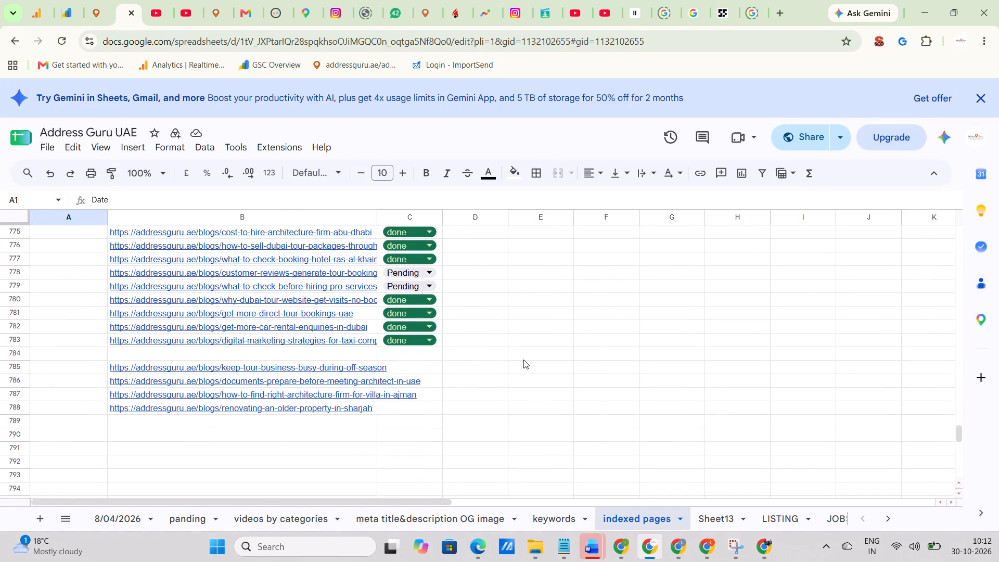
left_click(416, 355)
right_click(416, 355)
left_click(456, 343)
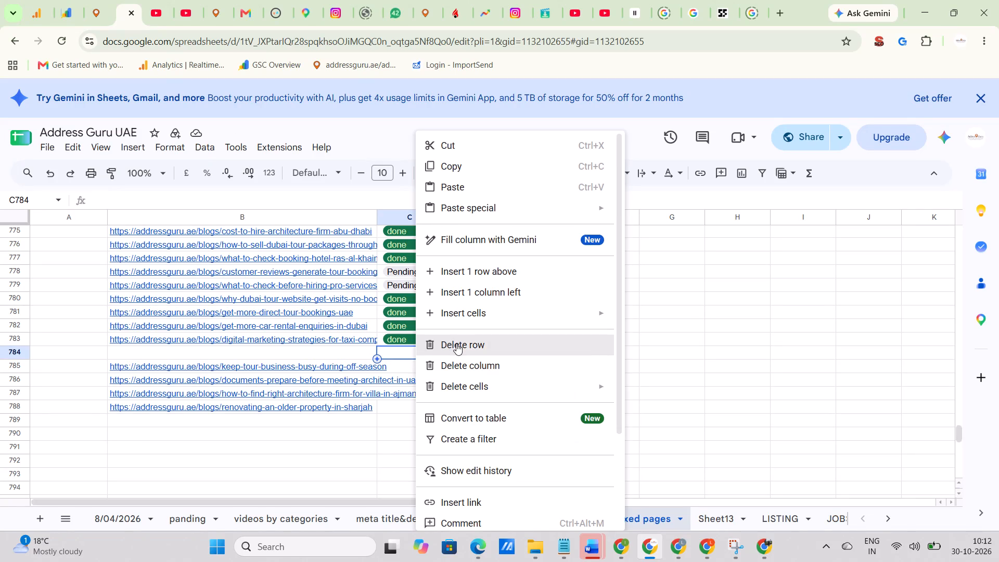
Open the four newest blog URLs in rows 784 to 787 of the indexed pages sheet in separate tabs.
left_click(355, 356)
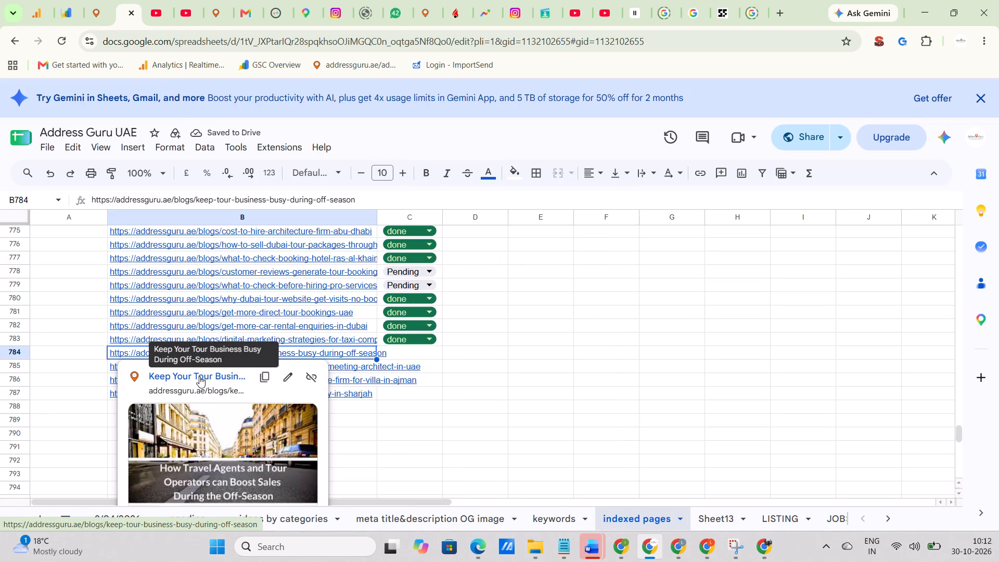
left_click(199, 376, "ctrl")
left_click(342, 367)
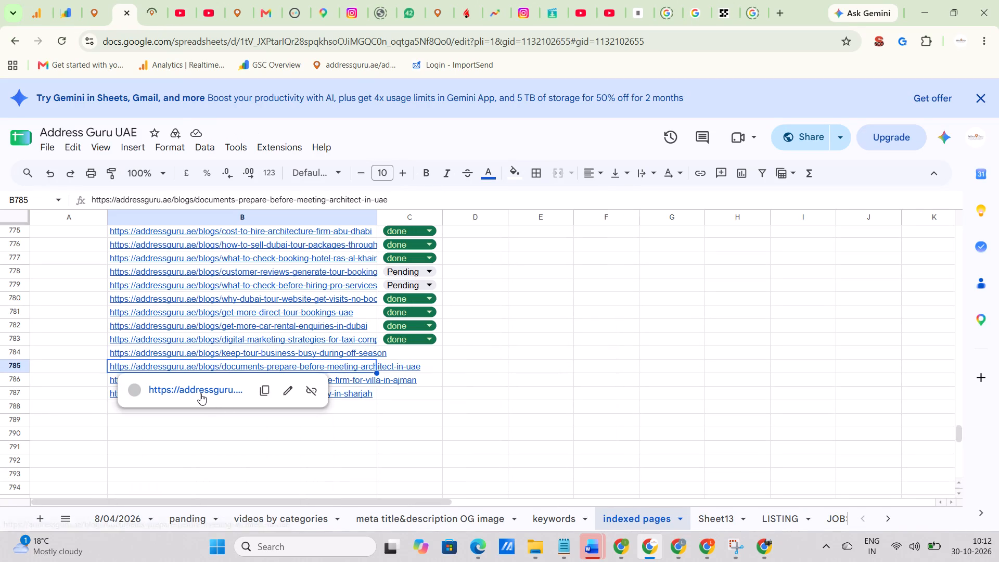
left_click(199, 393, "ctrl")
left_click(367, 378)
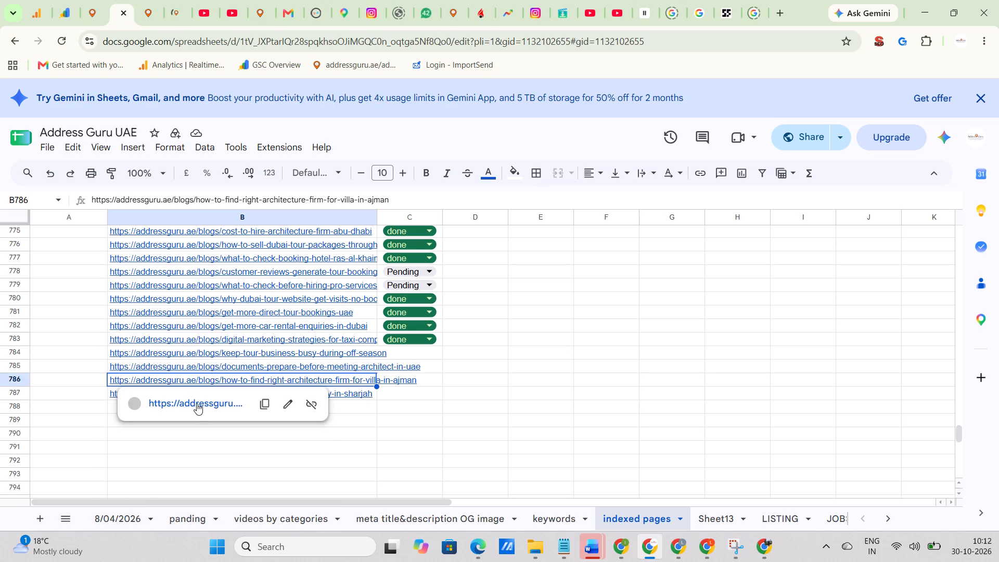
left_click(196, 403, "ctrl")
left_click(354, 390)
left_click(210, 416, "ctrl")
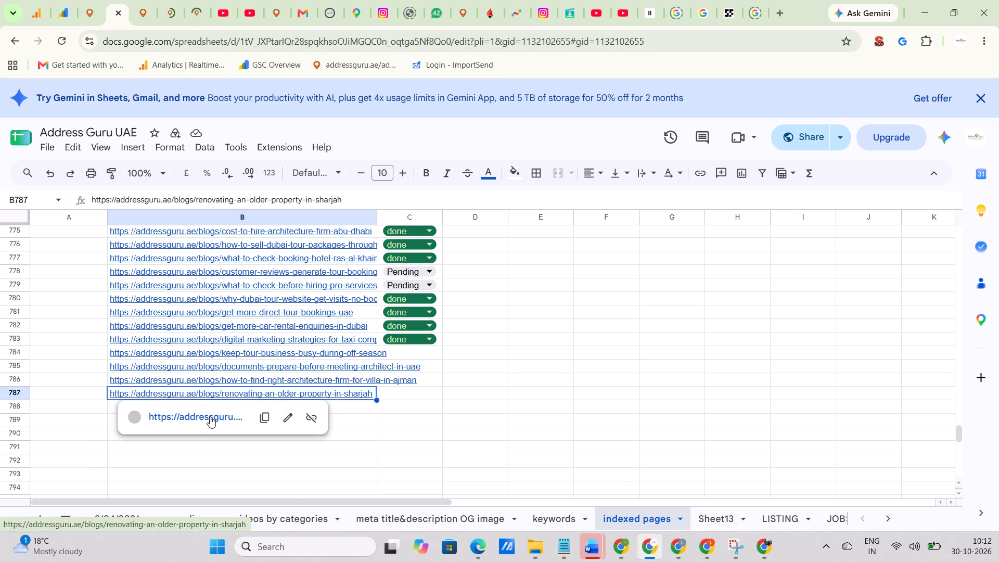
Run a Google site: search on the keep-tour-business-busy-during-off-season post's URL, complete the robot check, and close that tab.
double_click(137, 0)
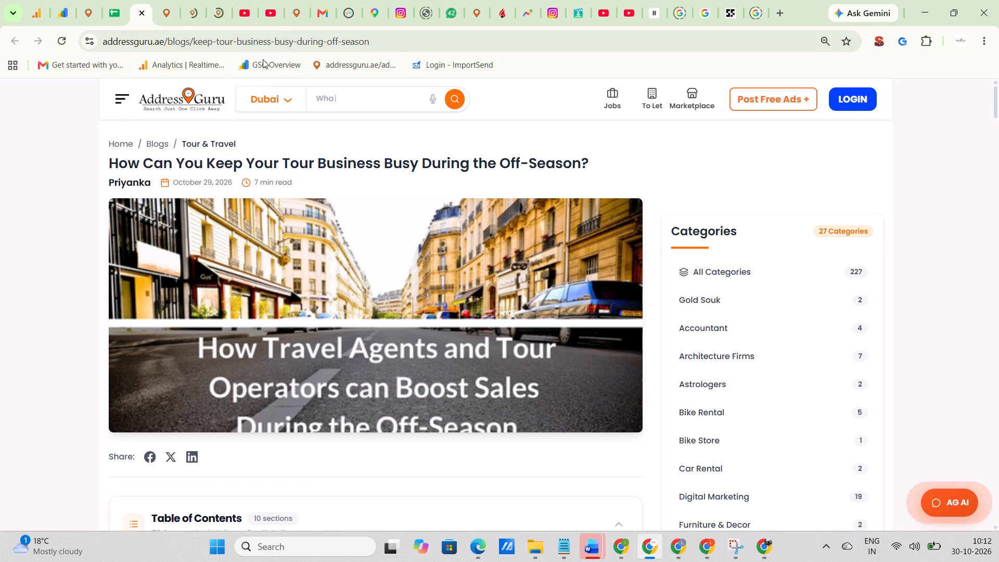
left_click(430, 44)
left_click(433, 41)
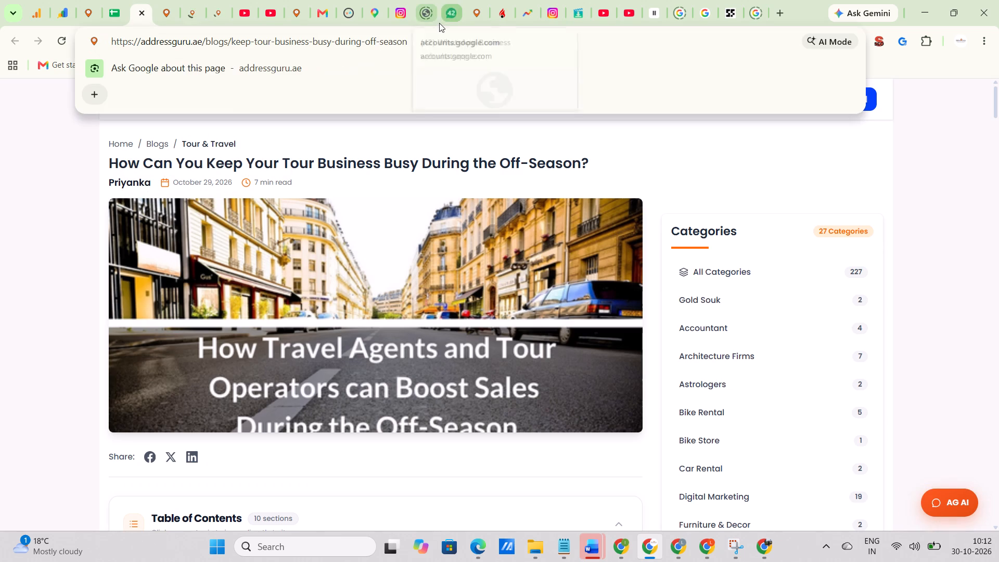
key("ctrl+a")
key("Left")
type("site:")
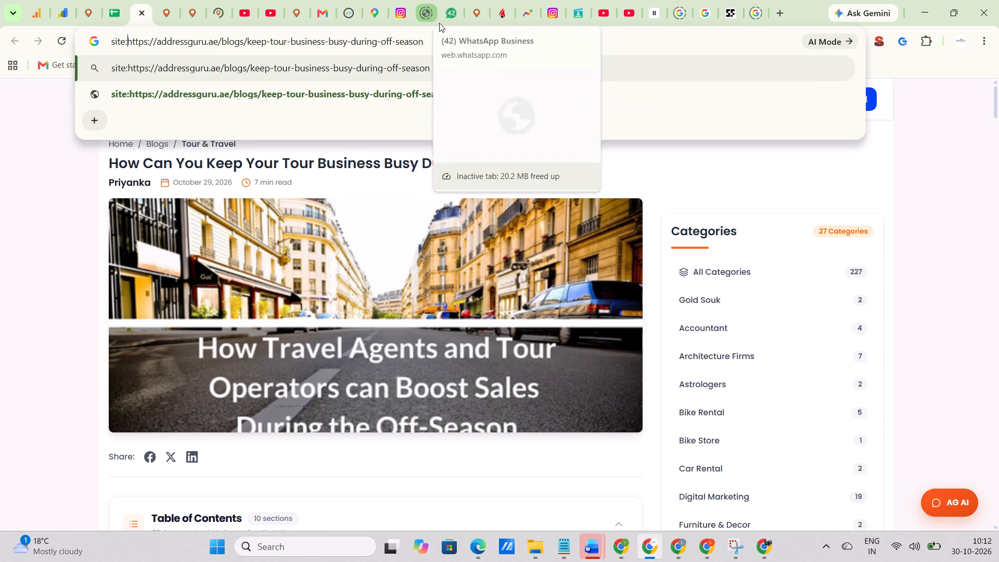
key("Return")
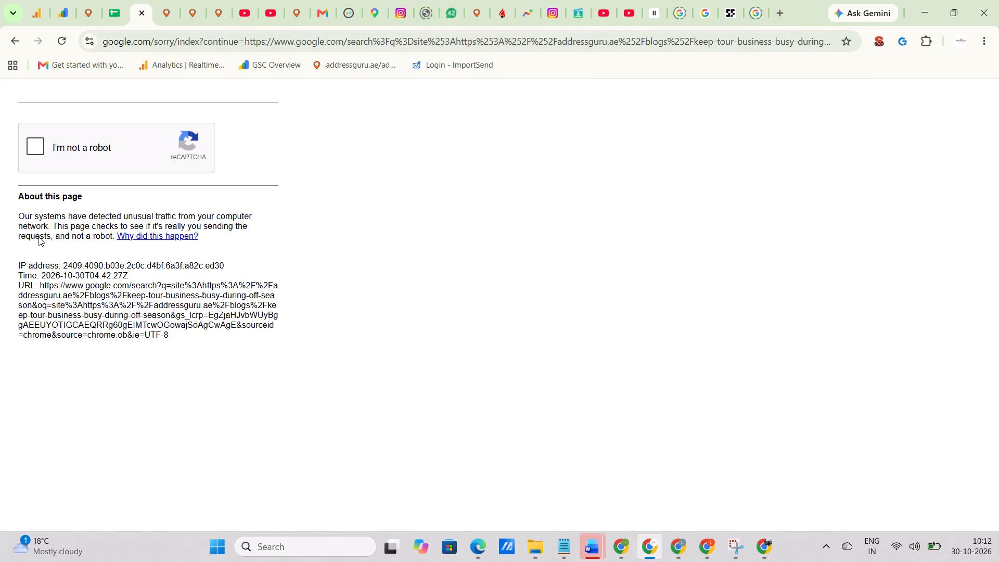
left_click(31, 144)
left_click(138, 12)
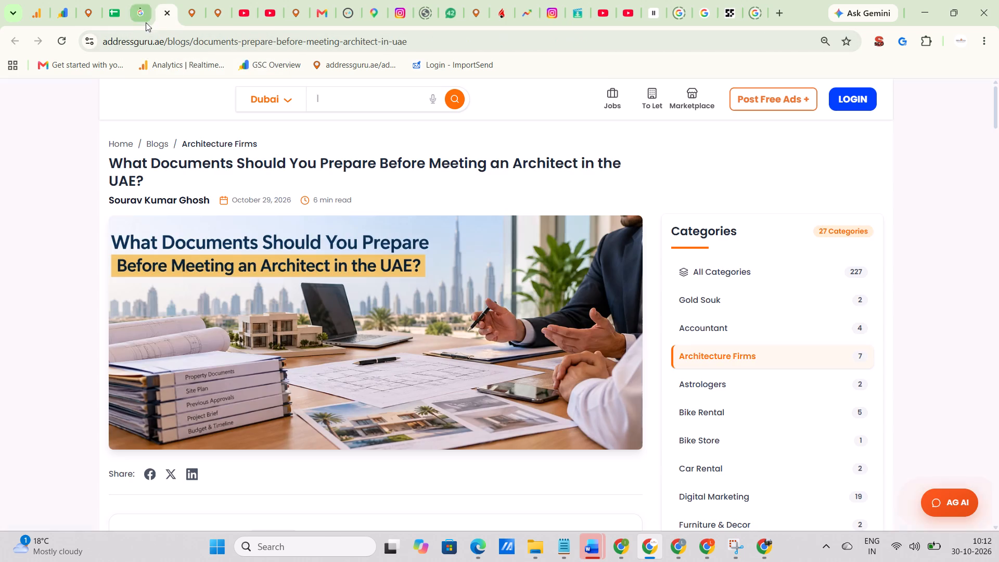
Check indexing of the documents-prepare-before-meeting-architect-in-uae post with a Google site: search on its URL, and close that tab.
left_click(430, 33)
left_click(436, 35)
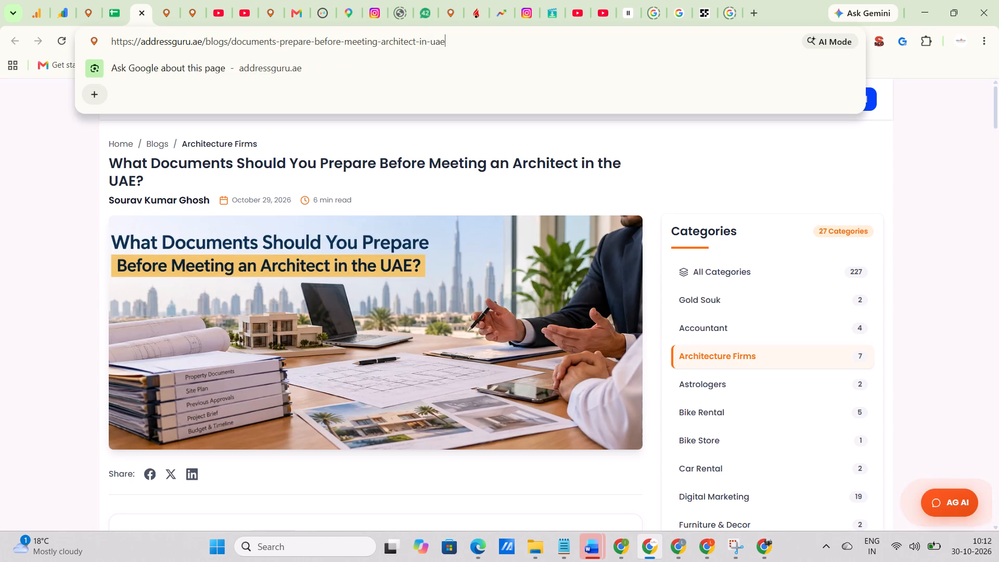
key("ctrl+a")
key("Left")
type("site:")
key("Return")
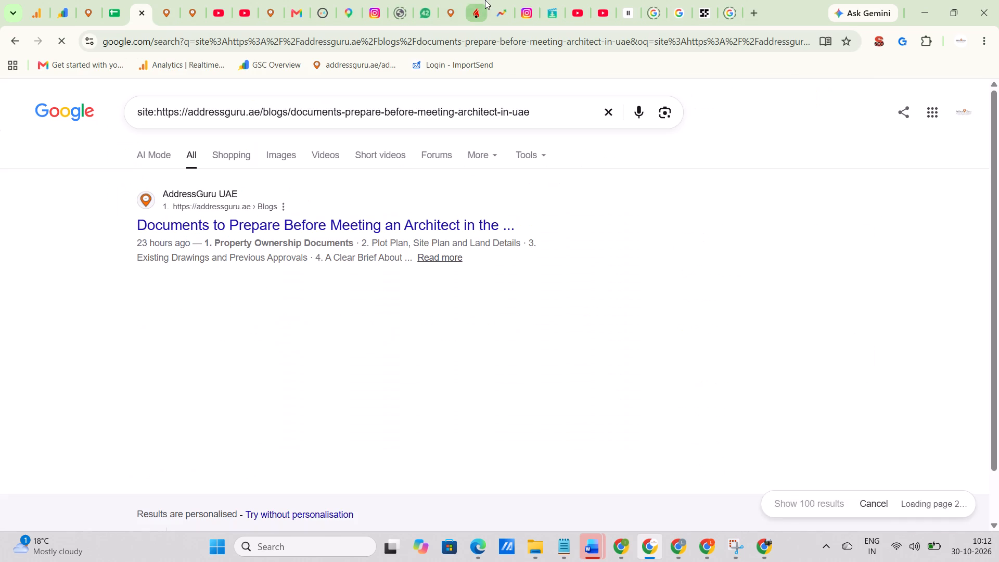
left_click(144, 18)
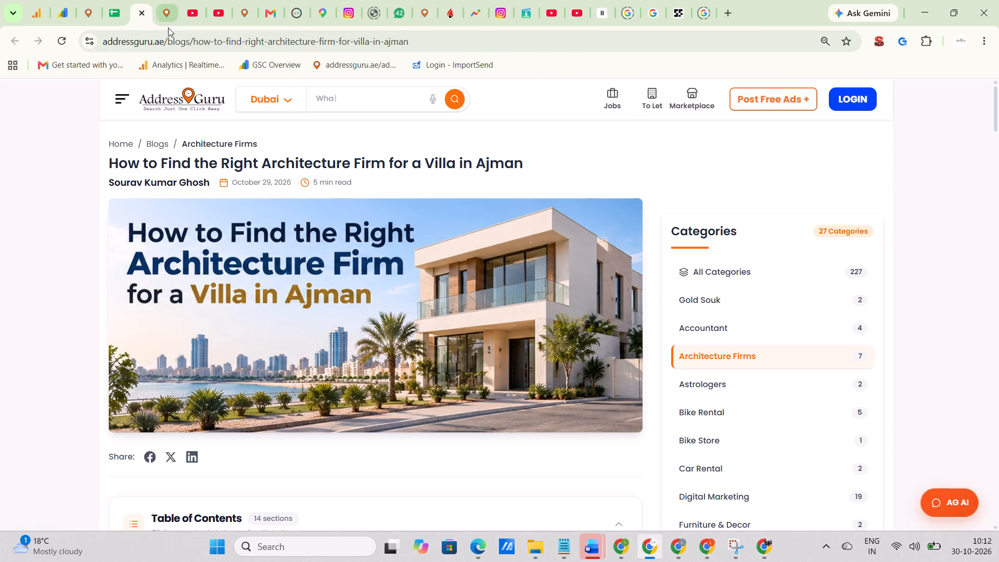
Check indexing of the how-to-find-right-architecture-firm-for-villa-in-ajman post with a Google site: search on its URL, and close that tab.
left_click(434, 39)
left_click(449, 40)
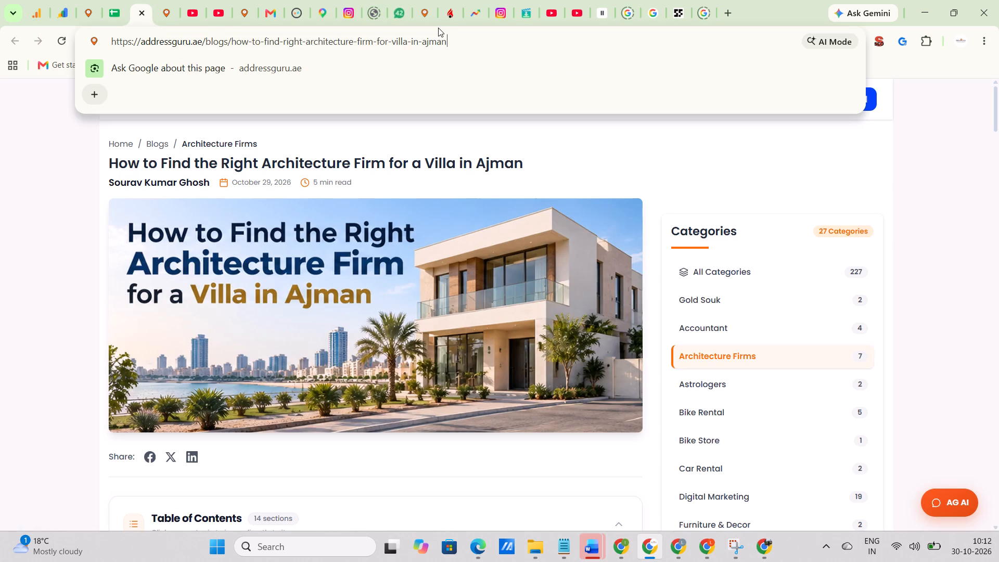
key("ctrl+a")
key("Left")
type("site:")
key("Return")
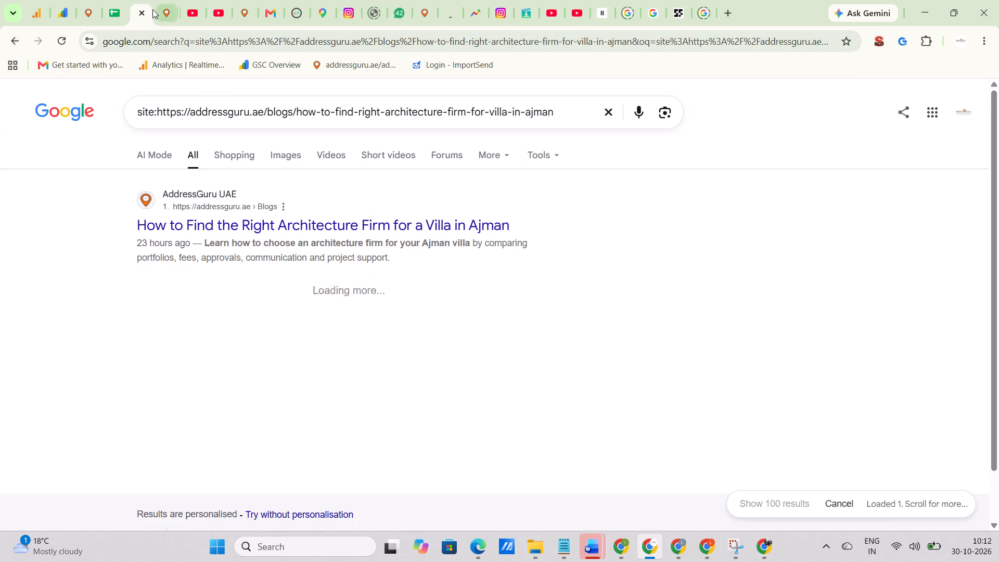
left_click(147, 11)
Check indexing of the renovating-an-older-property-in-sharjah post with a Google site: search on its URL, completing the robot check.
left_click(402, 42)
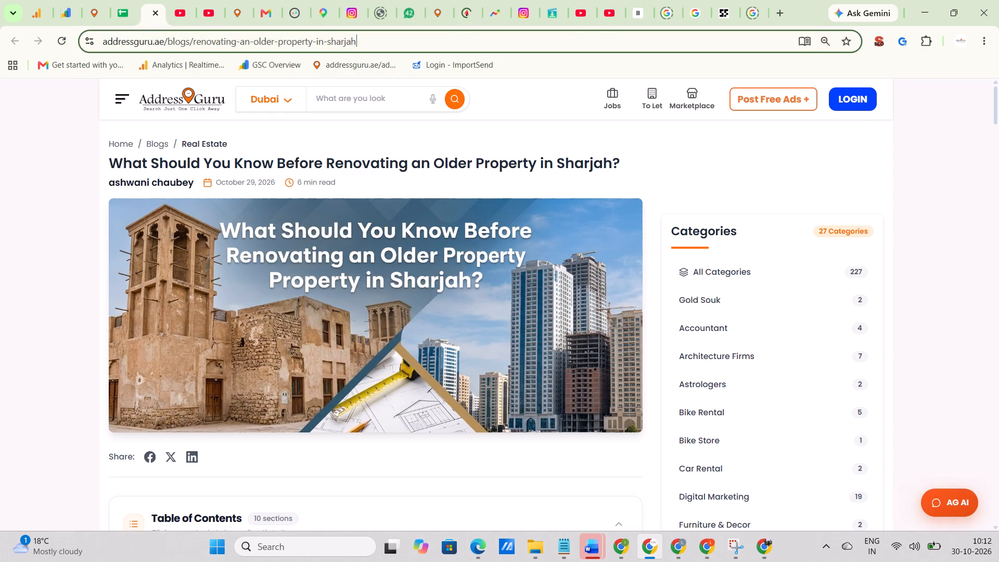
left_click(402, 42)
key("ctrl+a")
key("Left")
type("site:")
key("Return")
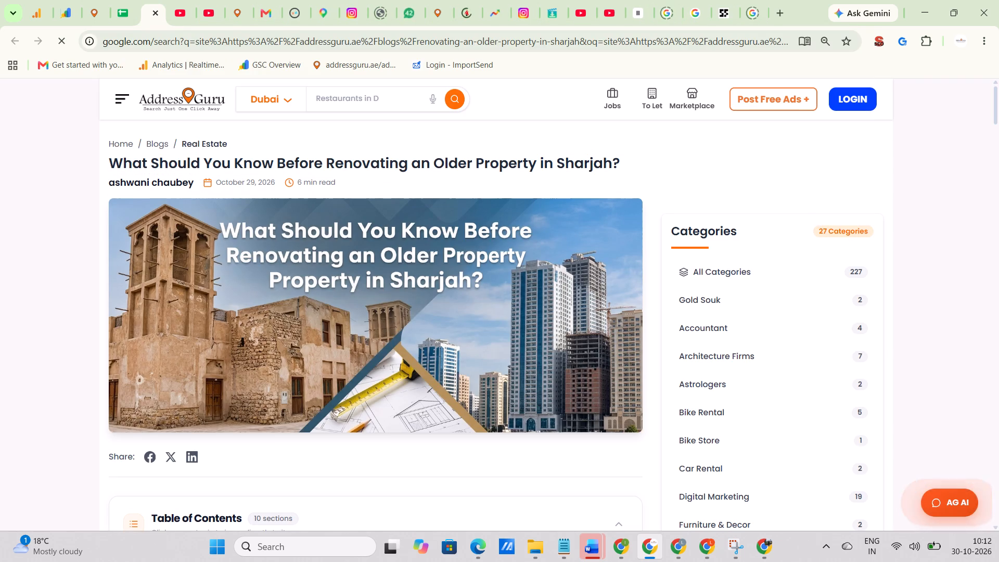
left_click(32, 156)
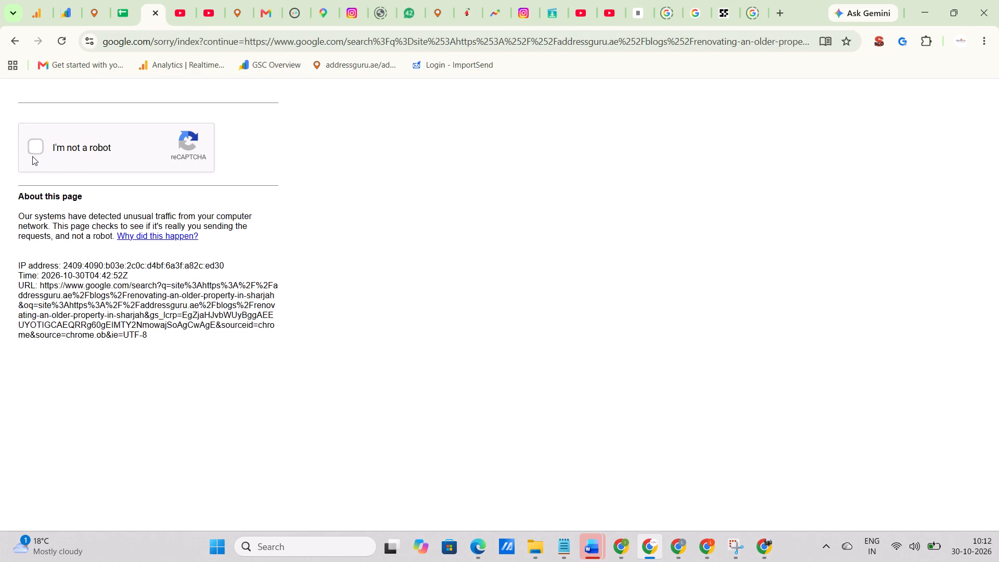
Close the search tab and copy the done status to the four newest blog URLs, rows 784 to 787, in the indexed pages sheet.
left_click(153, 12)
left_click(129, 4)
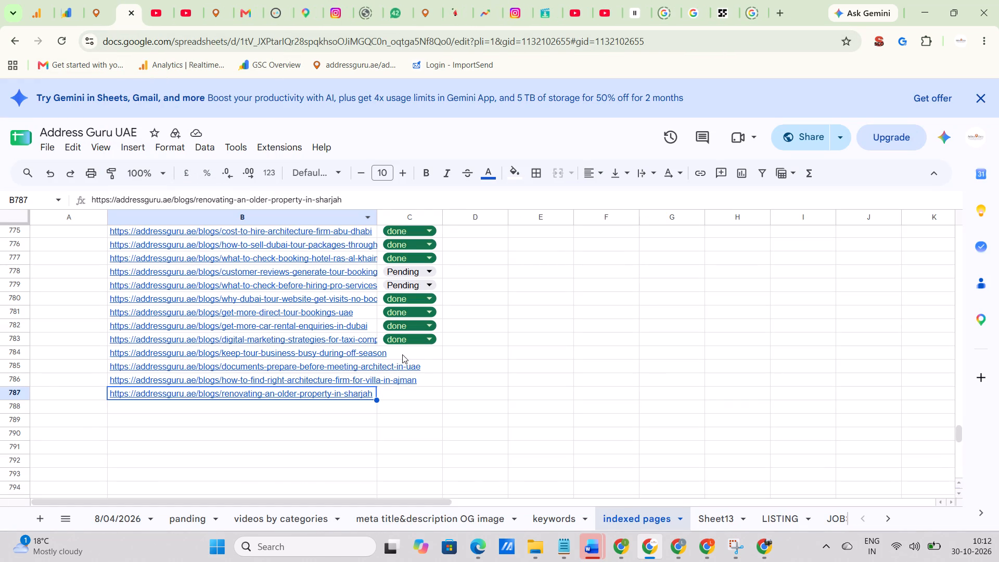
left_click(380, 341)
key("ctrl+c")
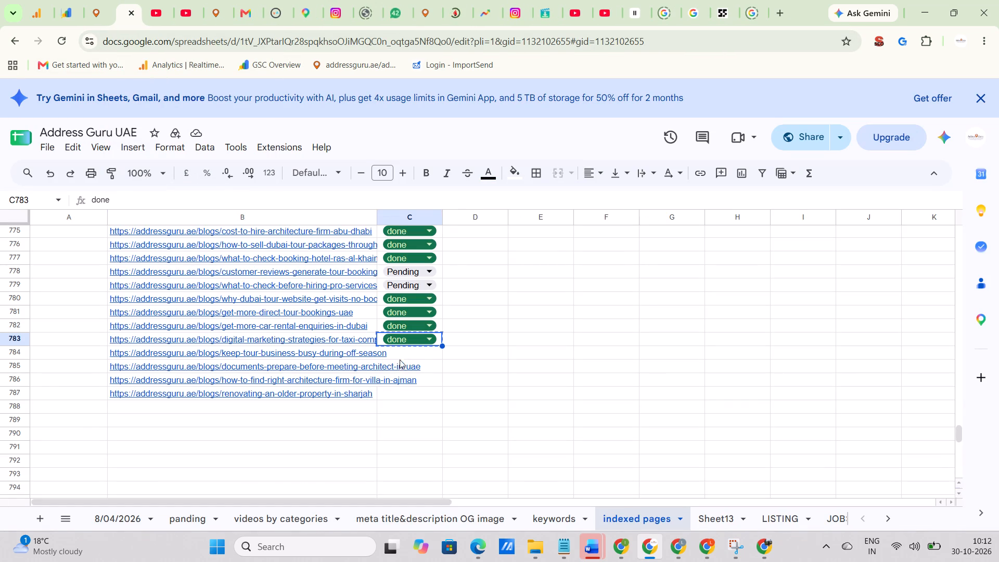
left_click_drag(406, 351, 407, 392)
key("ctrl+v")
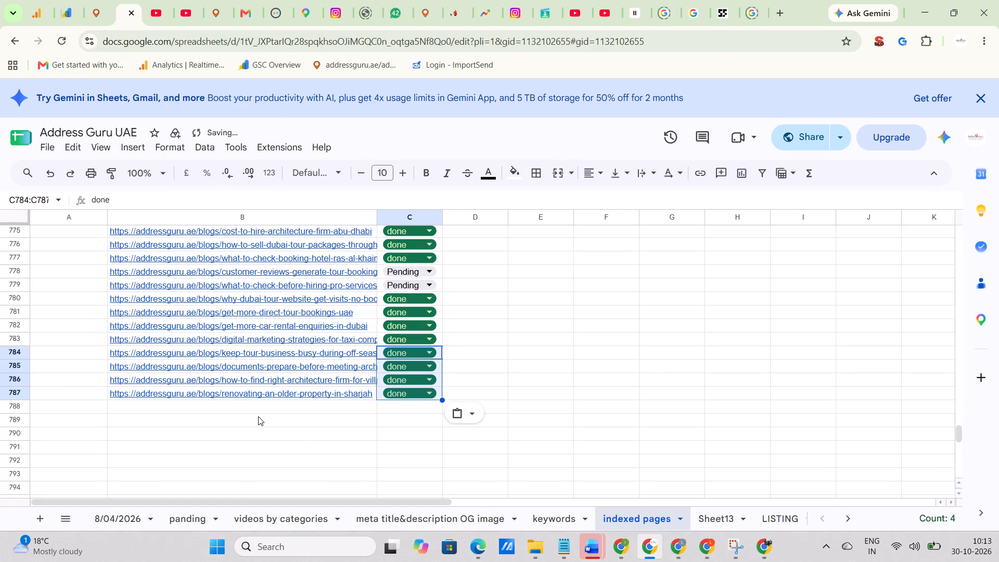
Check indexing of the pending customer-reviews-generate-tour-bookings post with a Google site: search on its URL, and close that tab.
scroll(258, 414, "up", 1)
left_click(323, 318)
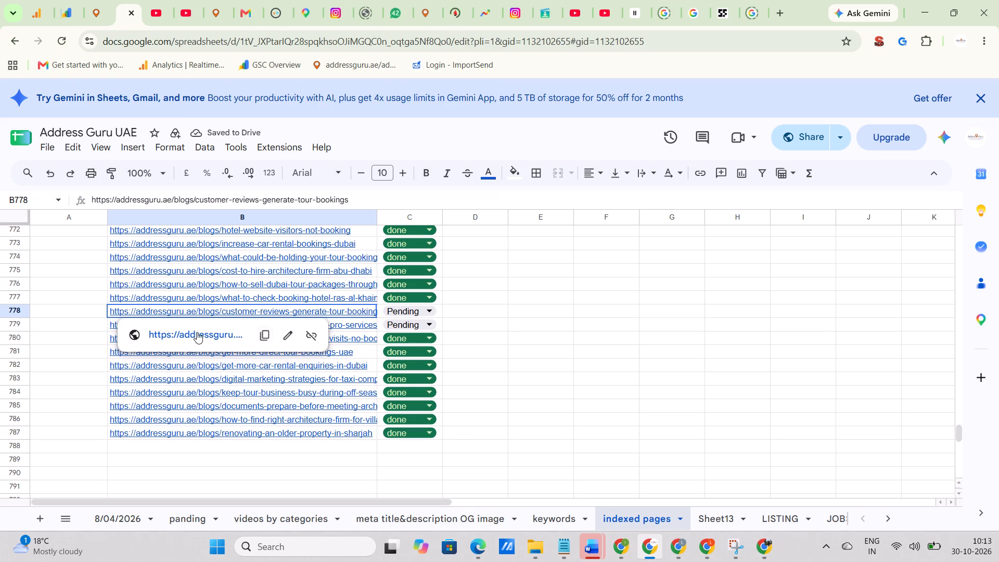
left_click(197, 332)
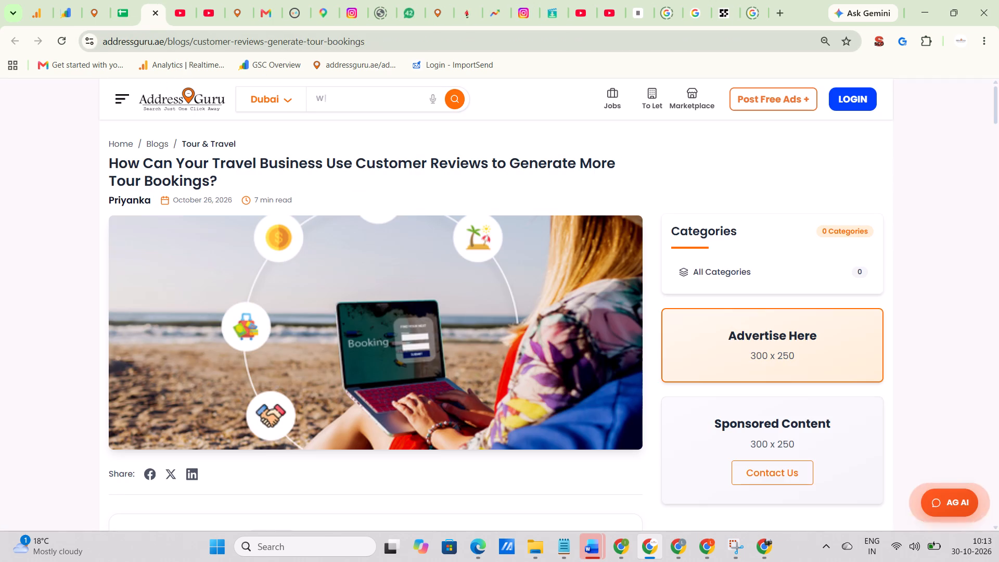
left_click(384, 40)
left_click(402, 40)
key("ctrl+a")
key("Left")
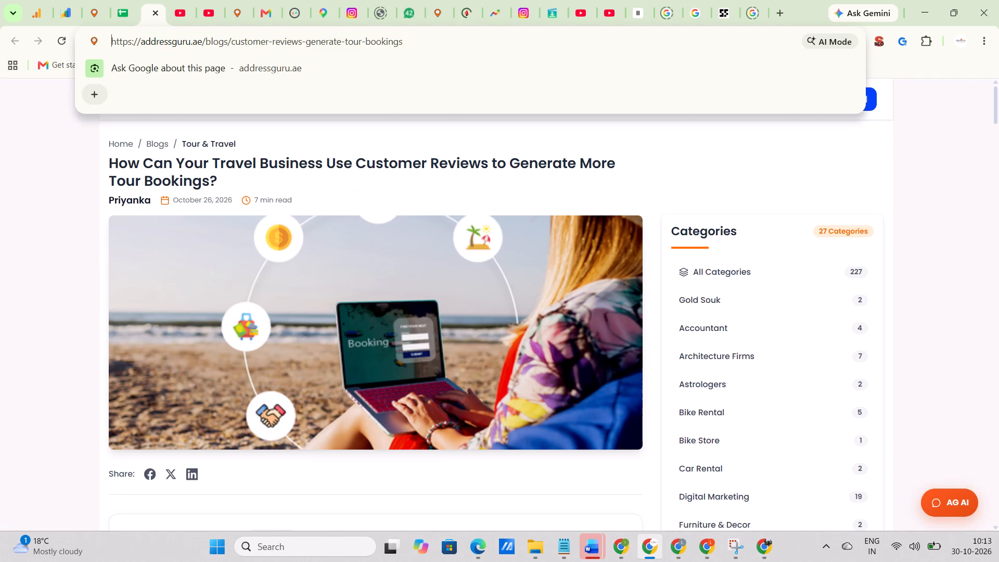
type("site:")
key("Return")
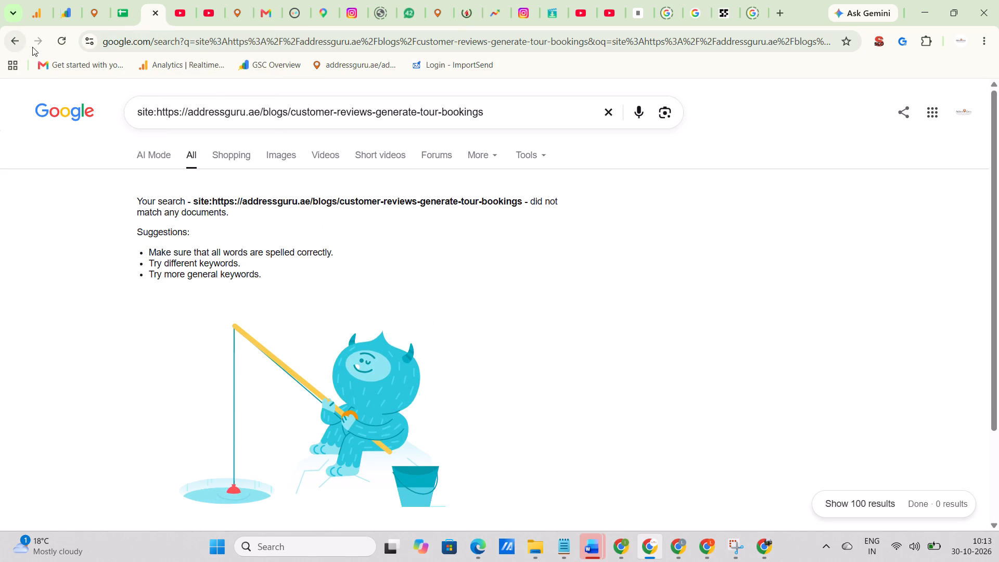
left_click(153, 7)
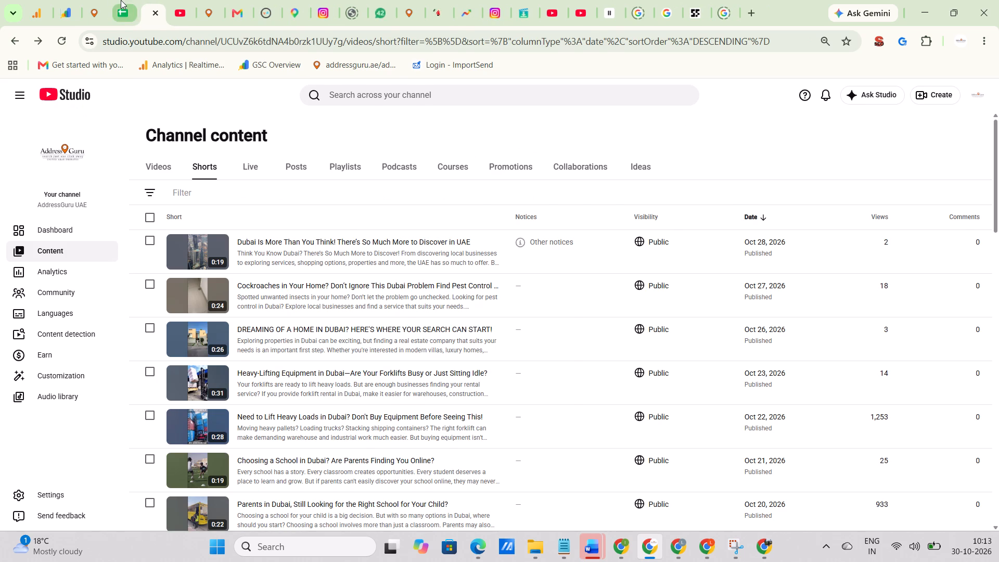
Check indexing of the pending what-to-check-before-hiring-pro-services-abu-dhabi post from row 779 with a Google site: search on its URL.
left_click(121, 0)
left_click(326, 335)
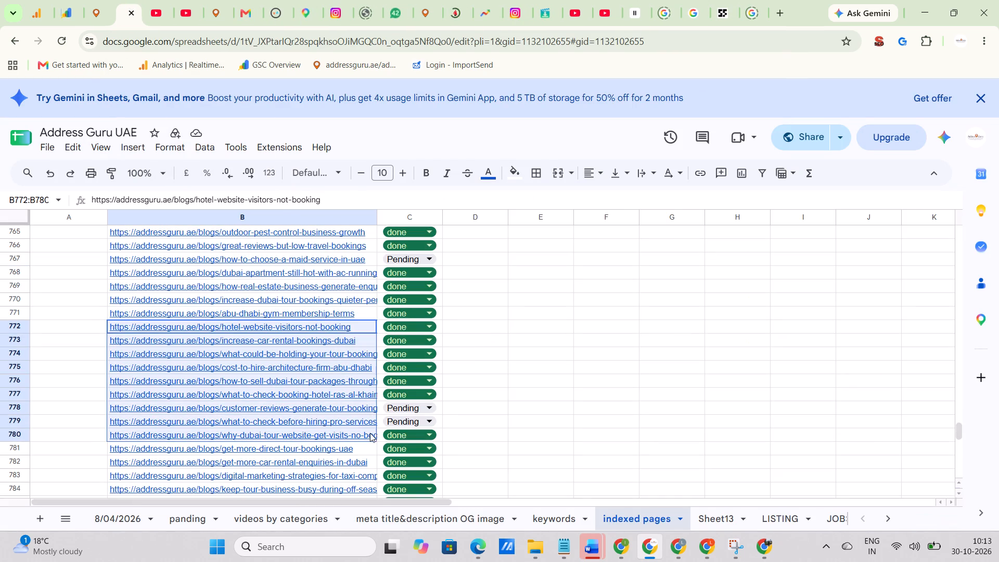
left_click(369, 424)
left_click(362, 423)
left_click(199, 442)
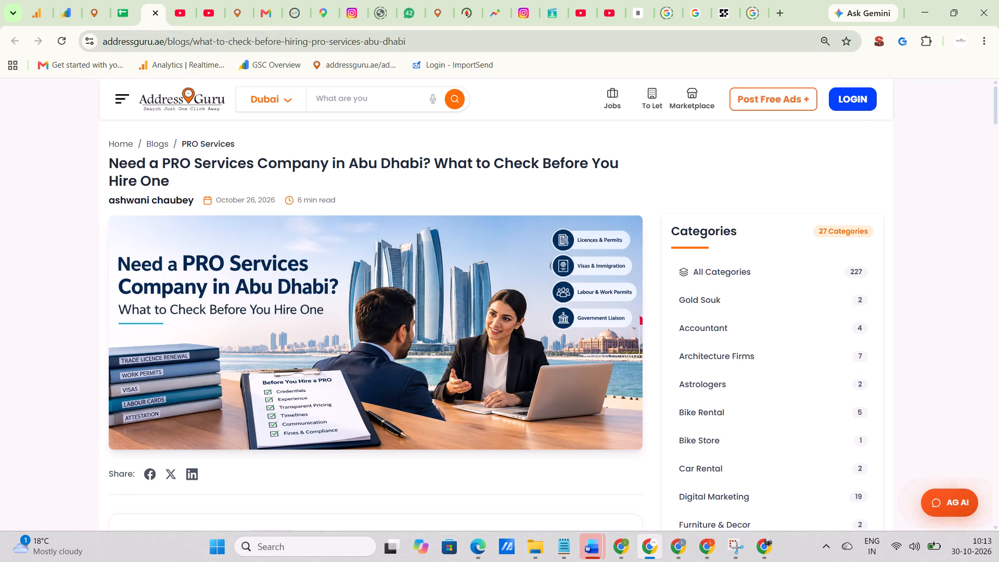
left_click(330, 35)
left_click(330, 35)
key("ctrl+a")
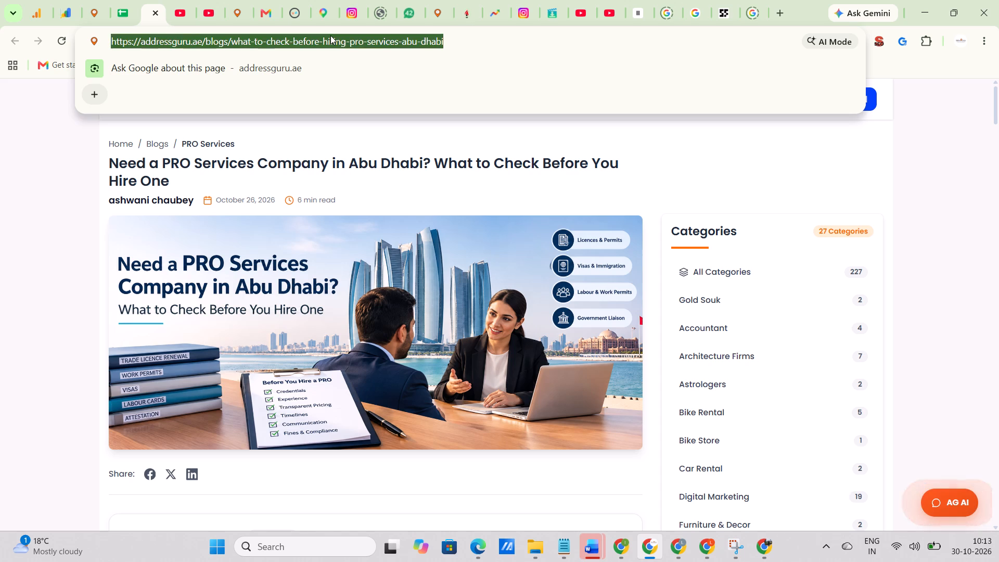
key("Left")
type("site:")
key("Return")
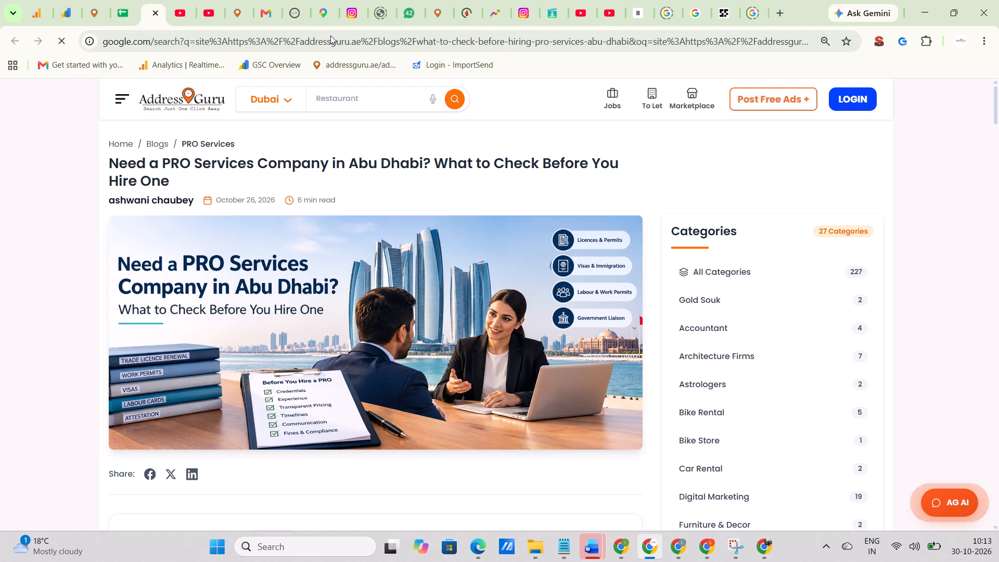
left_click(32, 152)
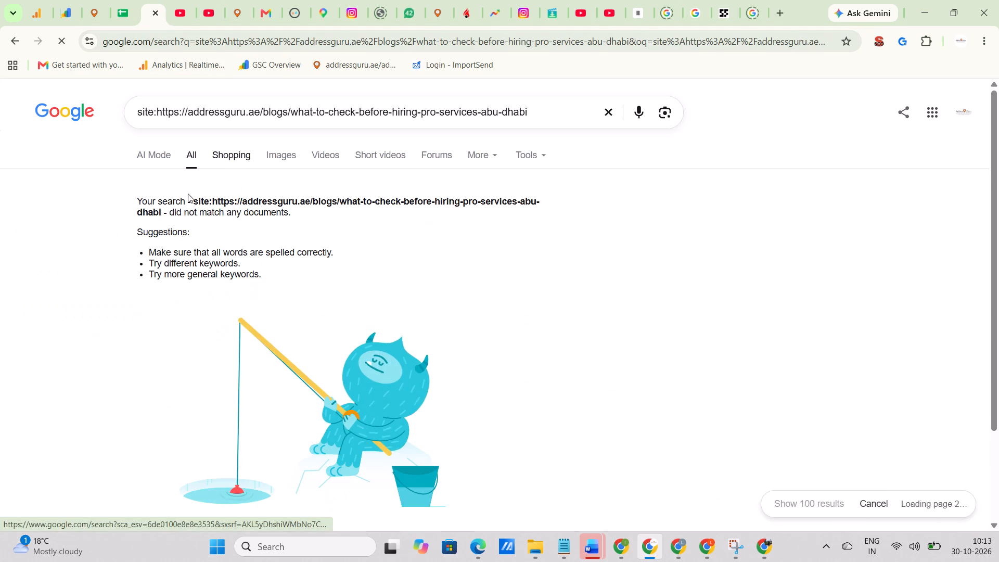
Return to the what-to-check-before-hiring-pro-services-abu-dhabi post, copy its URL, and inspect it in Google Search Console.
left_click(16, 44)
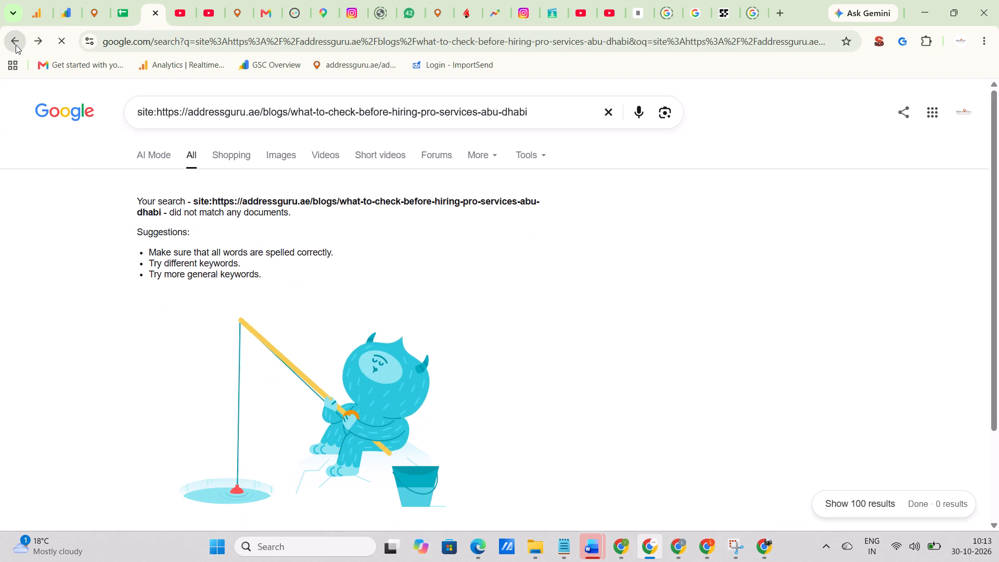
left_click(16, 45)
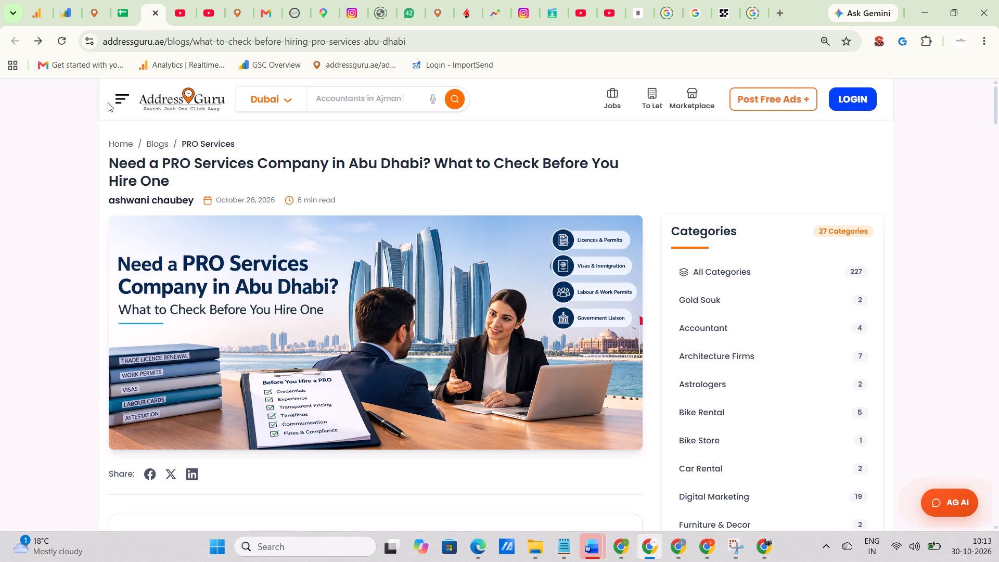
left_click(436, 39)
left_click(436, 39)
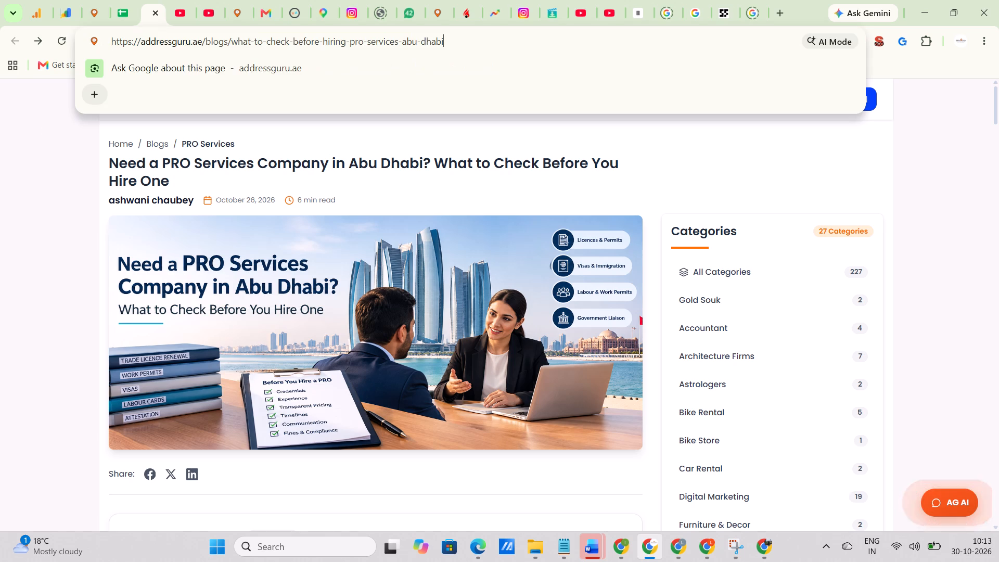
key("ctrl+a")
key("ctrl+c")
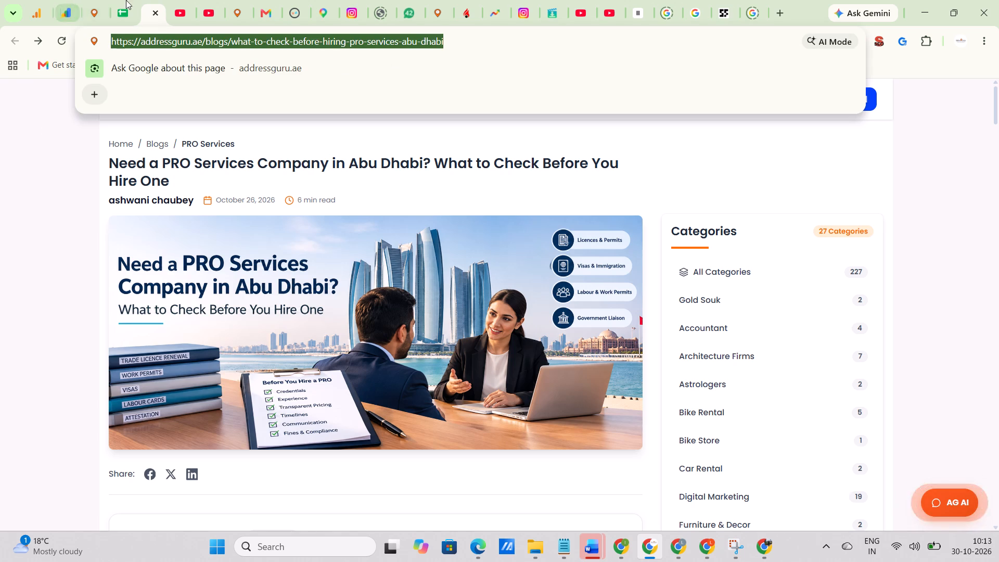
left_click(68, 0)
left_click(367, 97)
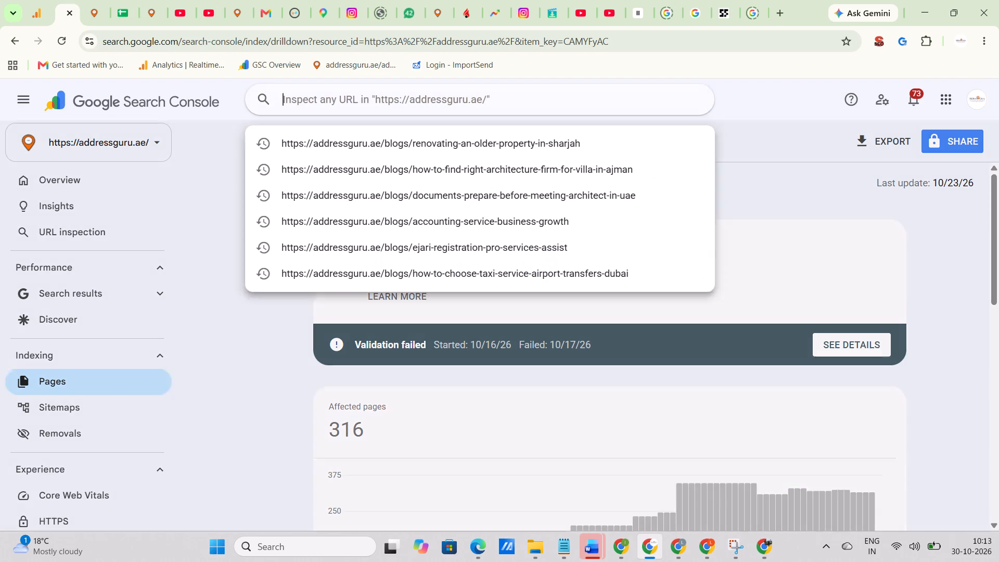
key("ctrl+v")
key("Return")
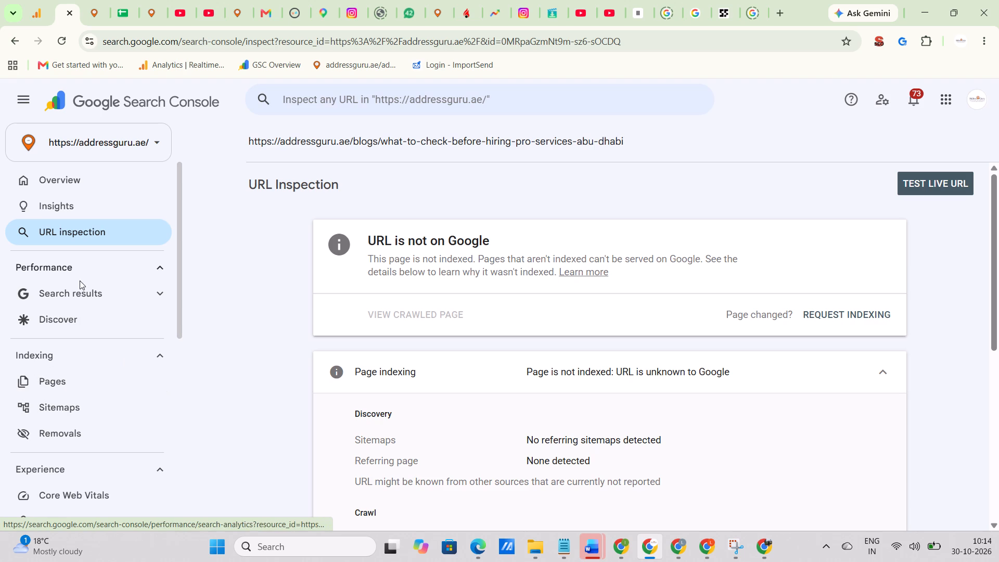
Submit a temporary removal request in Search Console for the what-to-check-before-hiring-pro-services-abu-dhabi URL, removing this URL only.
left_click(93, 423)
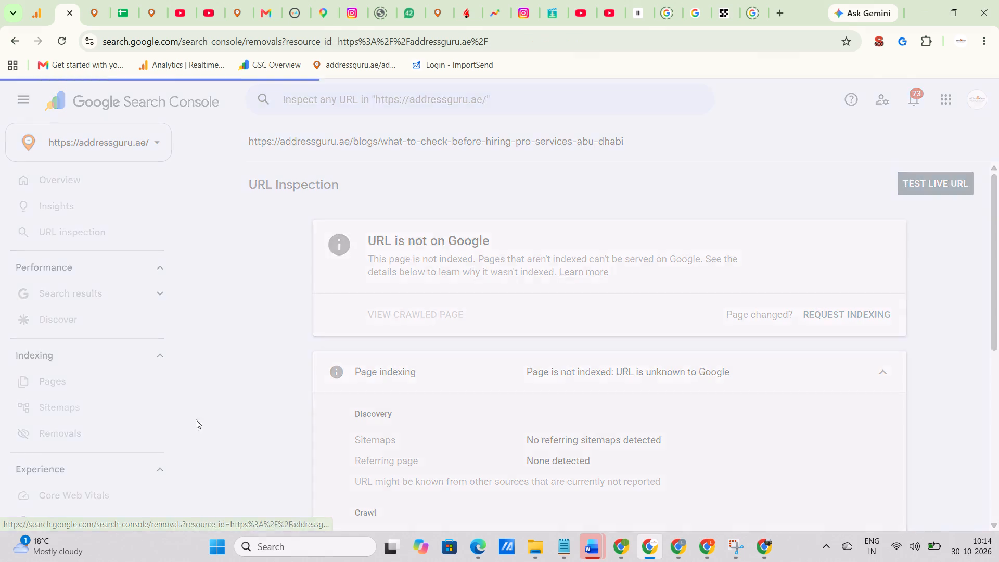
left_click(852, 245)
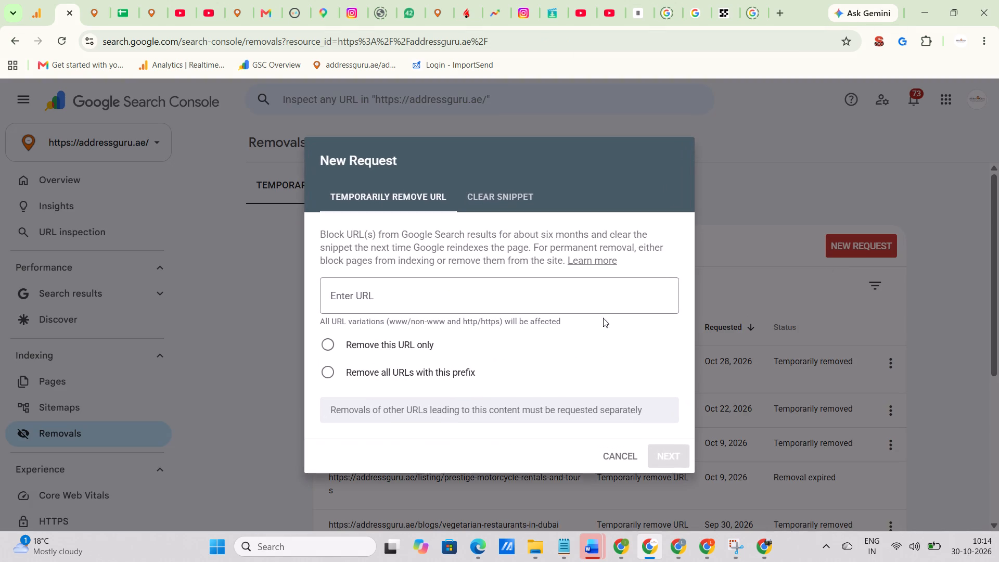
left_click(379, 280)
key("ctrl+v")
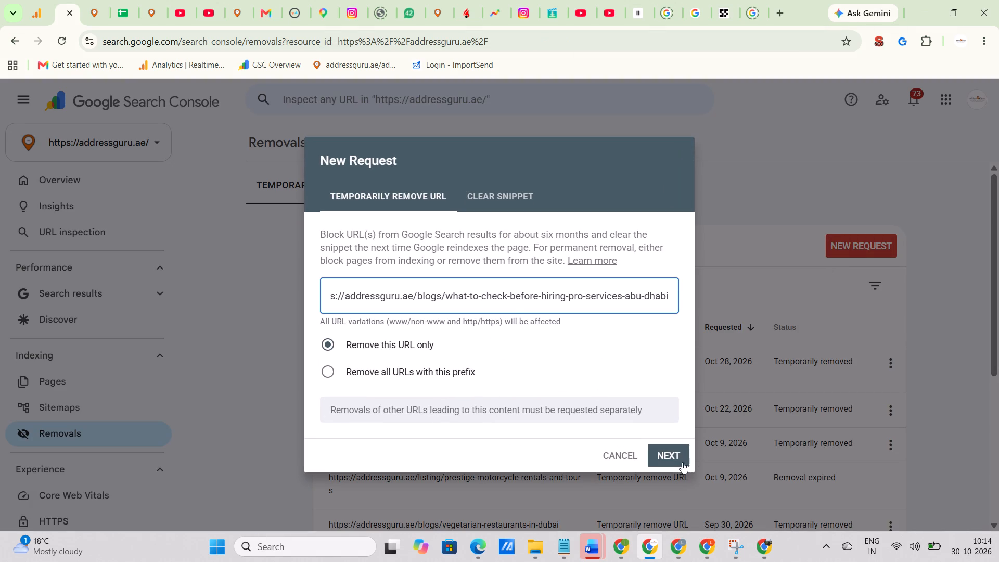
key("ctrl+a")
key("ctrl+v")
scroll(445, 298, "right", 2)
left_click(672, 456)
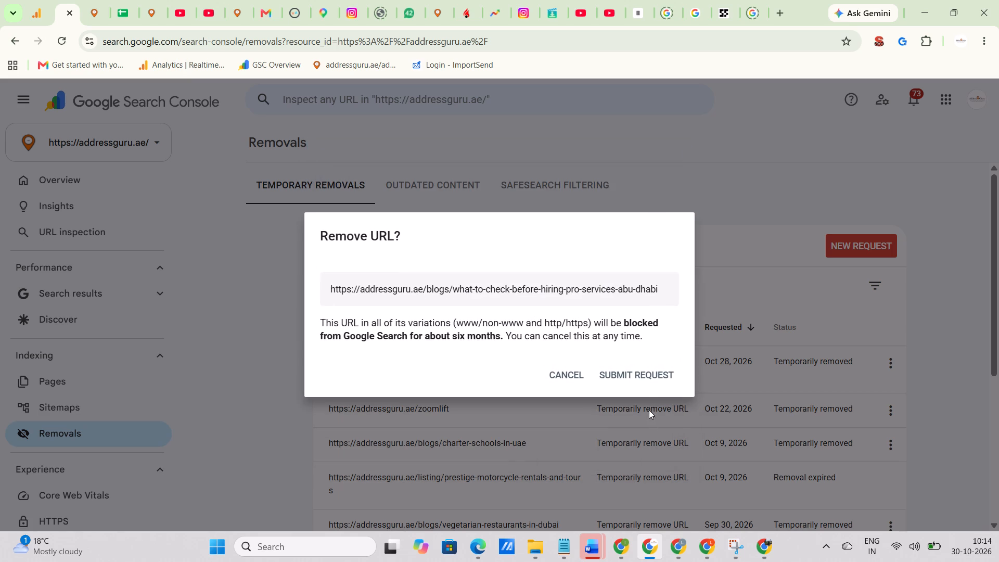
left_click(639, 371)
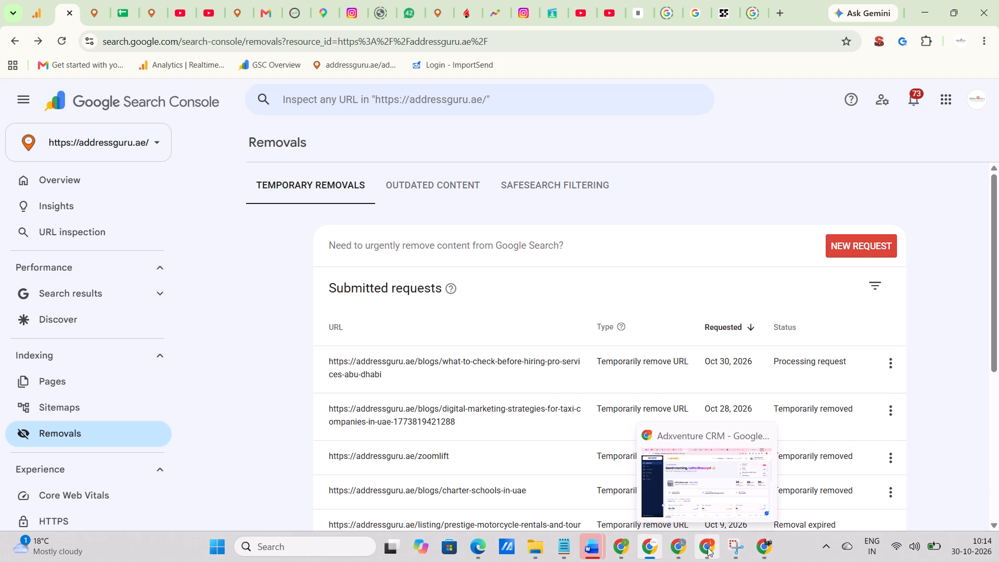
Switch to the Chrome window with the avoid-unexpected-design-costs-architecture-firms post open for editing.
left_click(672, 546)
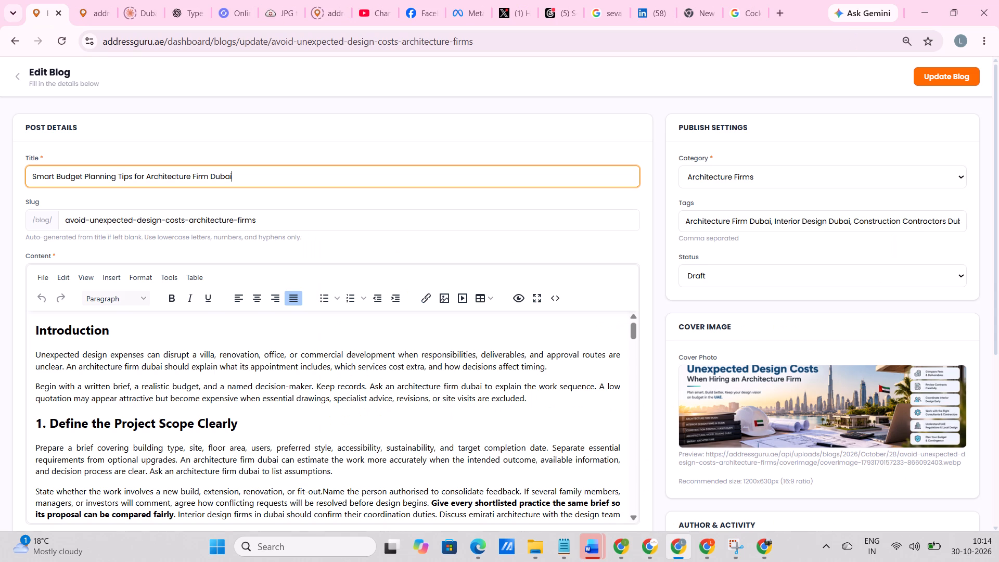
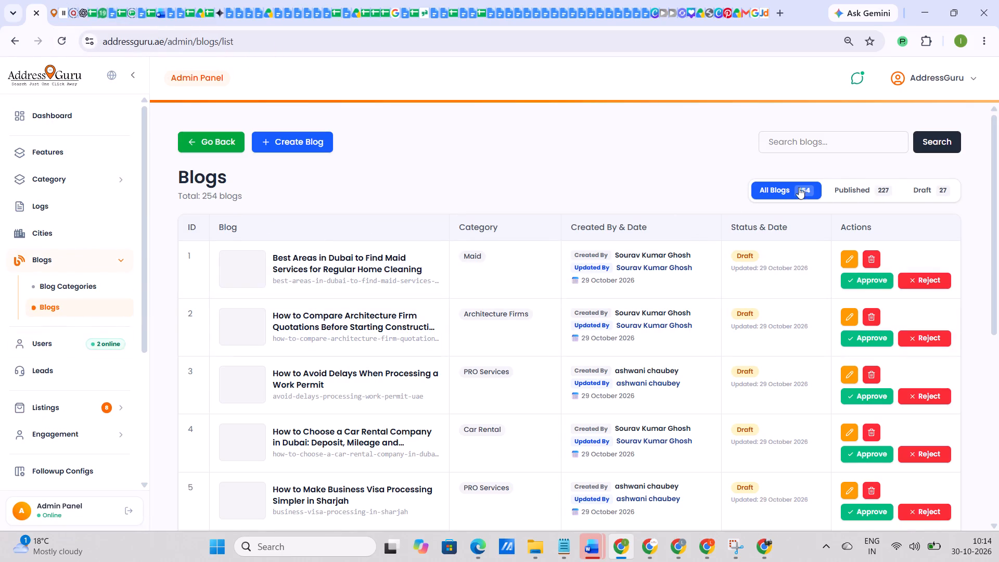
Search the blog list for "pro" and open the Need a PRO Services Company in Abu Dhabi post for editing.
left_click(819, 143)
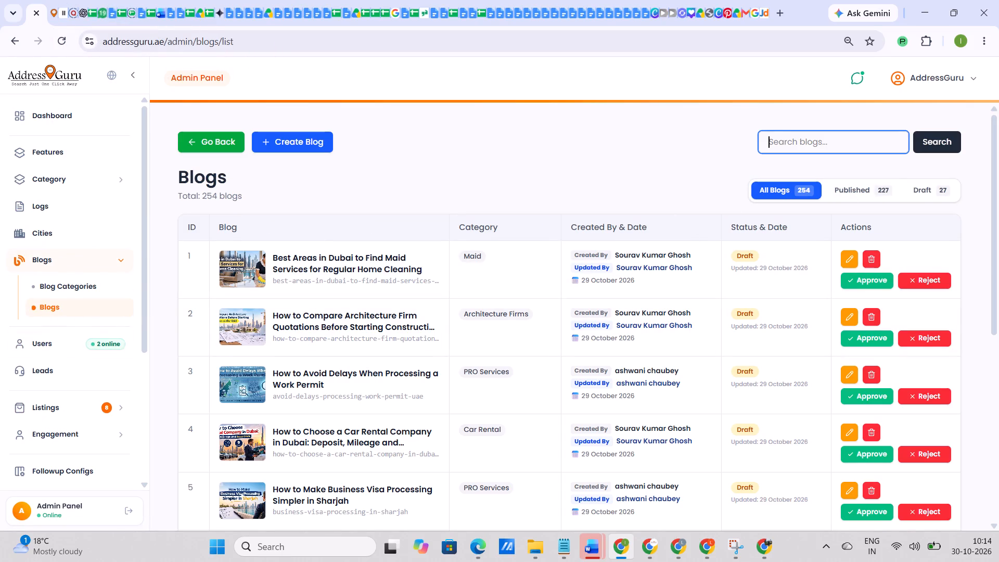
type("pro")
key("space")
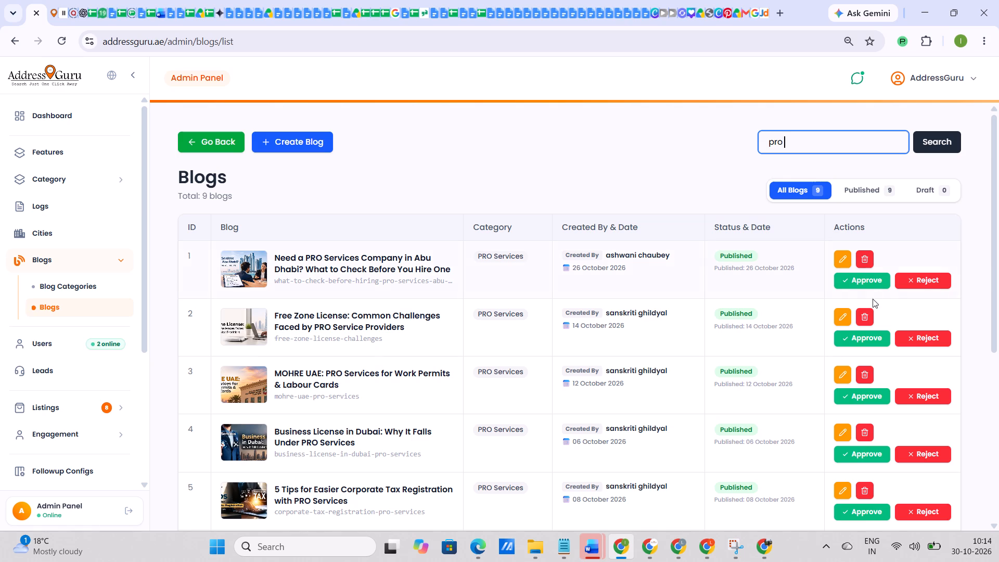
left_click(845, 258)
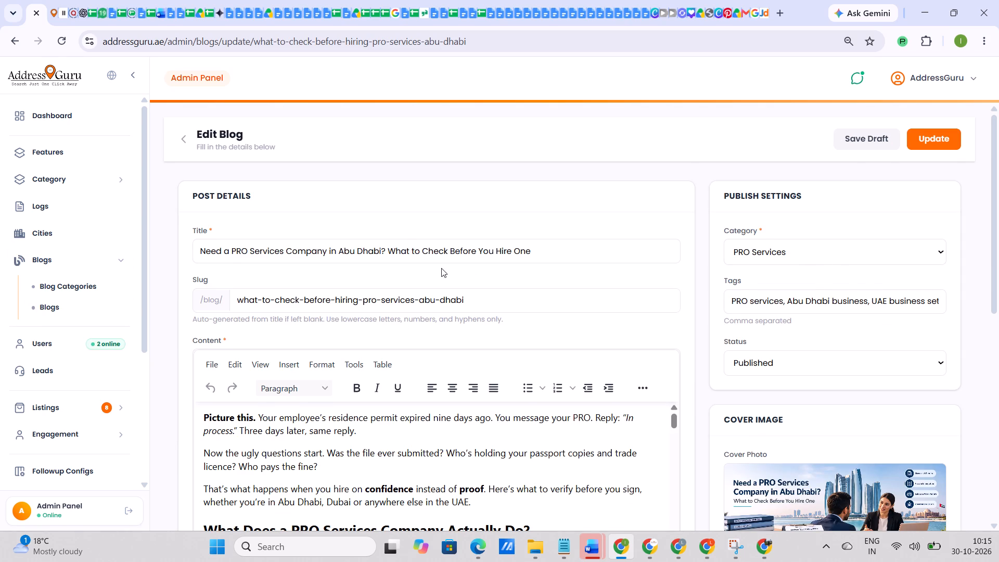
Change the post's SEO title to "Hiring PRO Company in Abu Dhabi: What to Check Before You Hire".
scroll(441, 268, "down", 6)
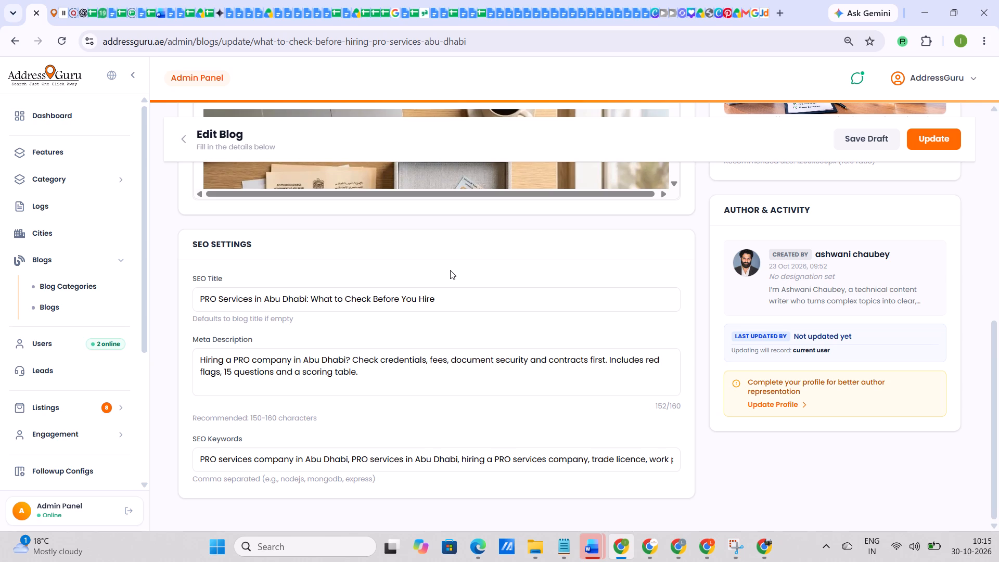
double_click(226, 300)
double_click(226, 300)
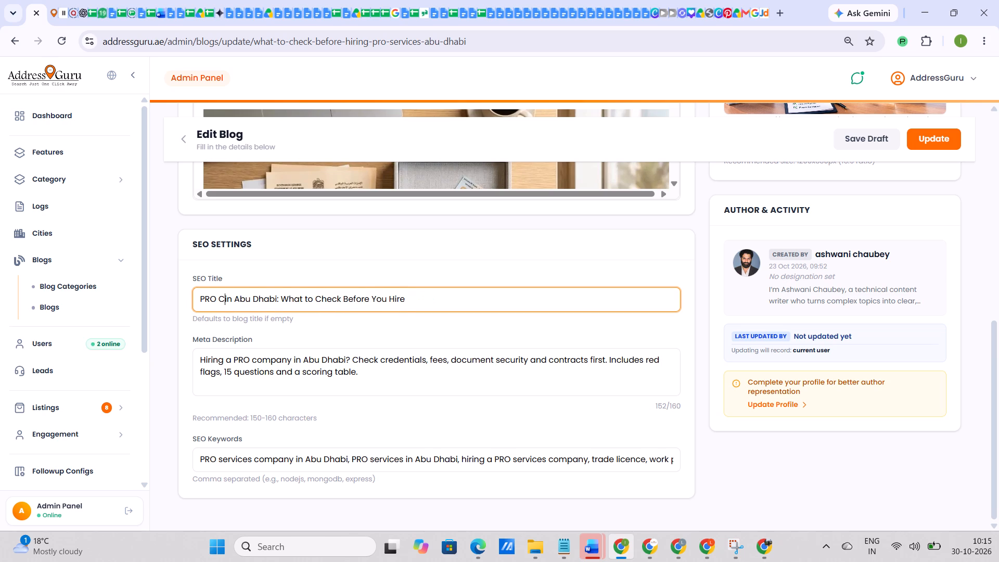
type("on")
key("BackSpace")
type("mpany")
key("space")
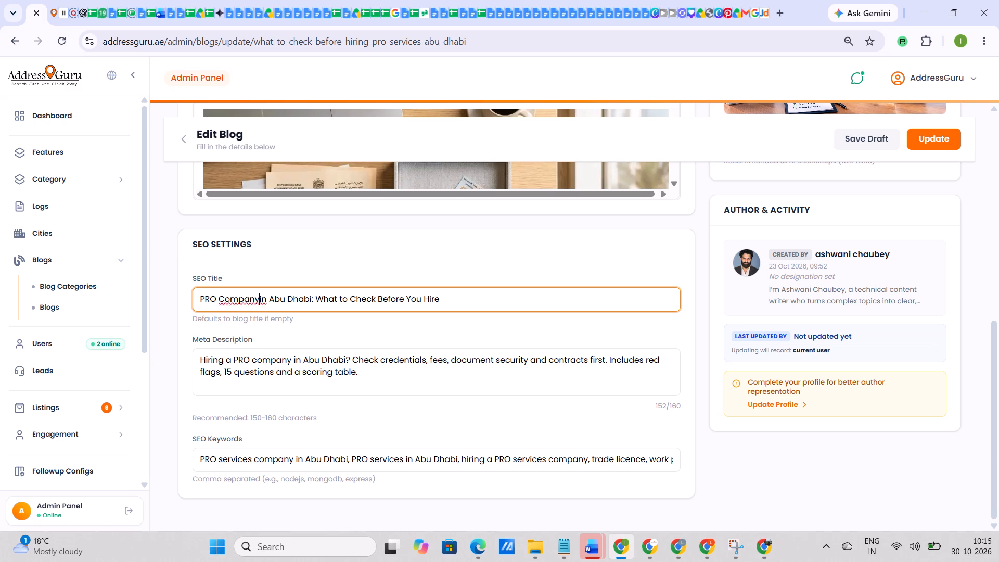
double_click(209, 360)
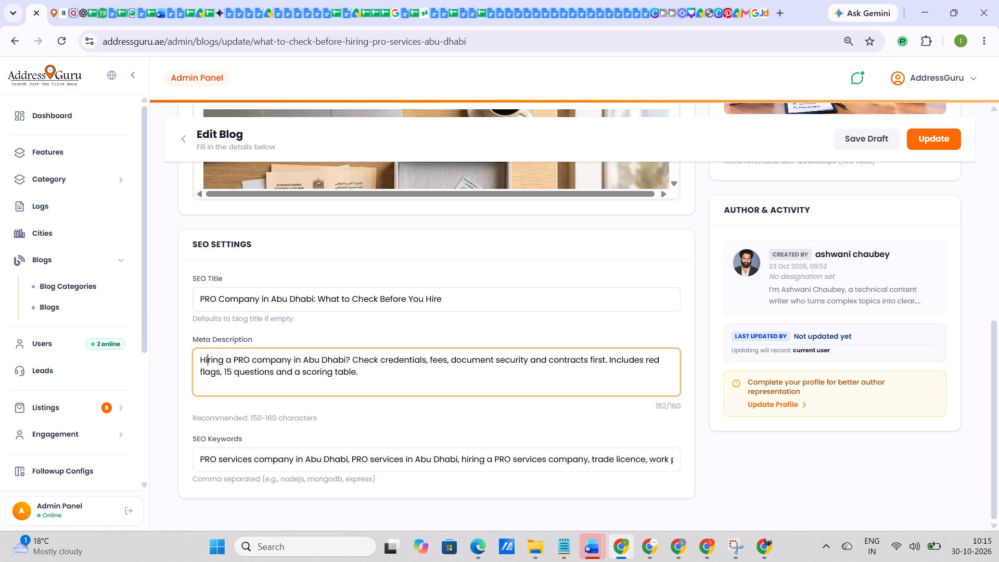
key("ctrl+c")
left_click(200, 291)
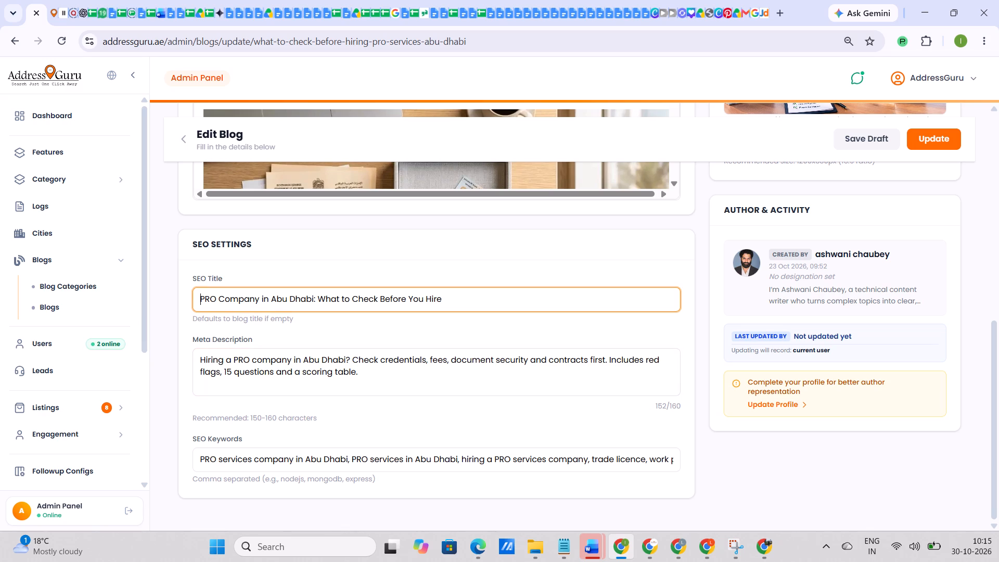
key("ctrl+v")
key("space")
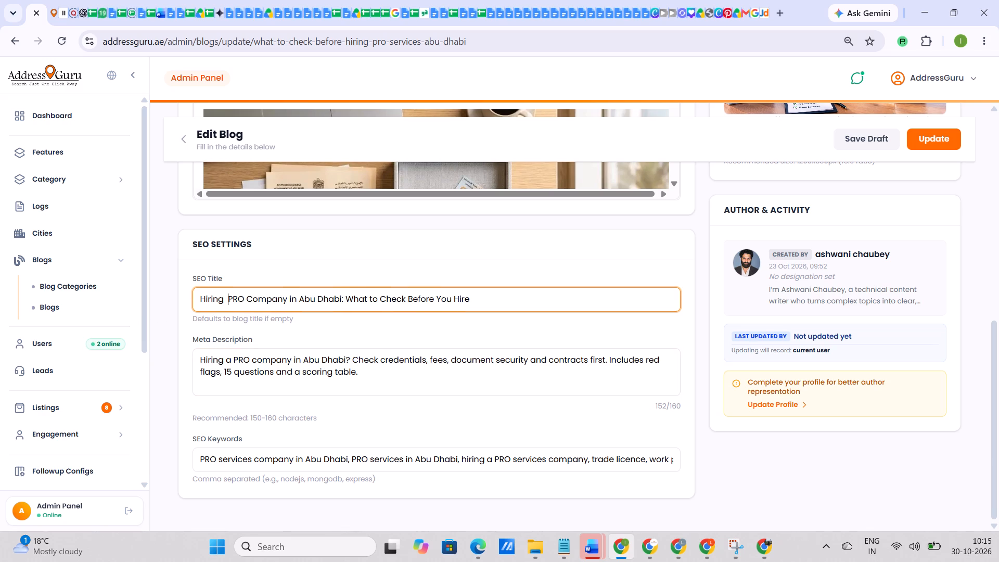
key("BackSpace")
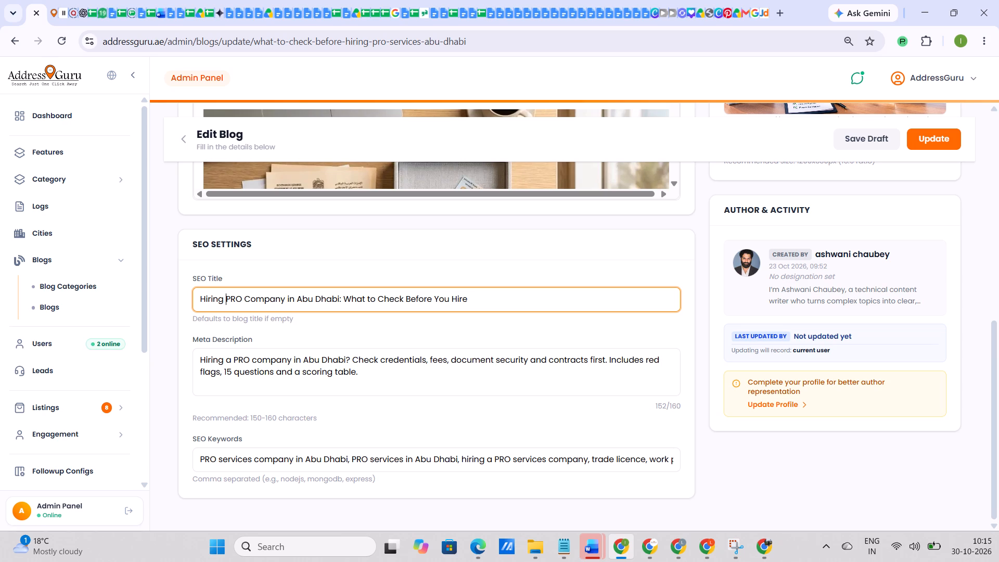
Change the post's slug to what-to-check-before-hiring-pro-company-abu-dhabi and update the post.
double_click(254, 301)
key("ctrl+c")
scroll(293, 319, "up", 5)
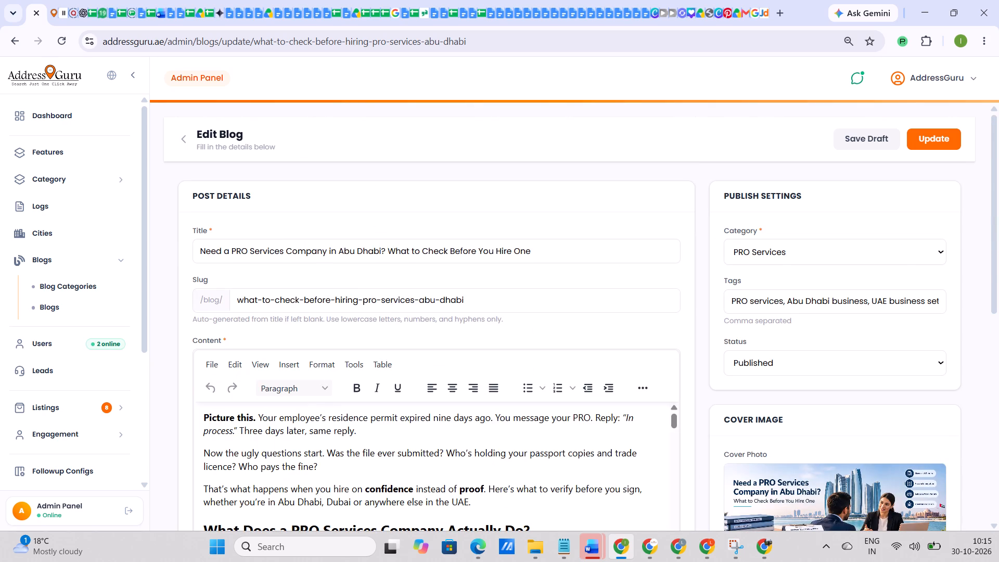
triple_click(393, 300)
left_click(393, 300)
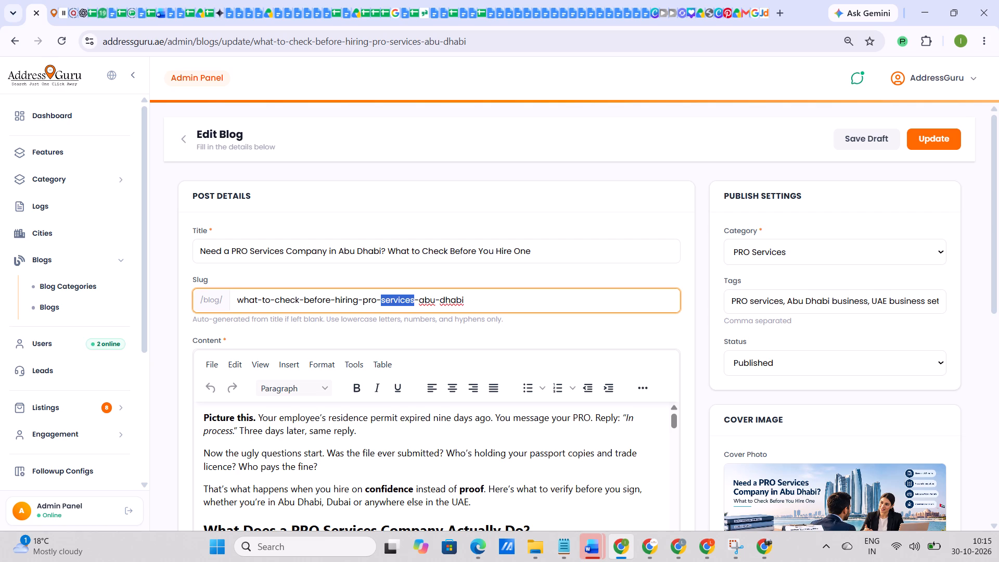
key("ctrl+v")
left_click(383, 298)
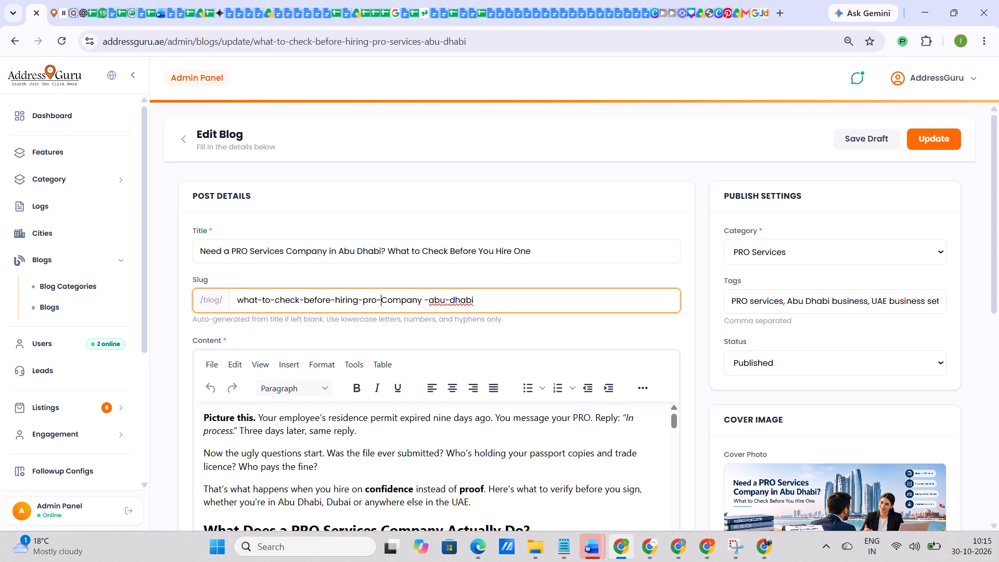
key("Right")
key("BackSpace")
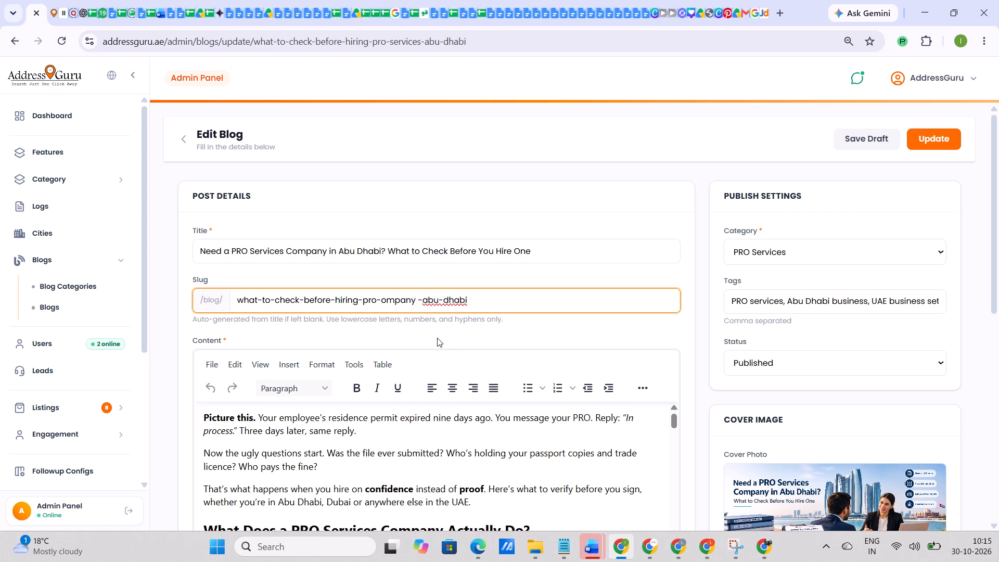
key("c")
left_click(422, 301)
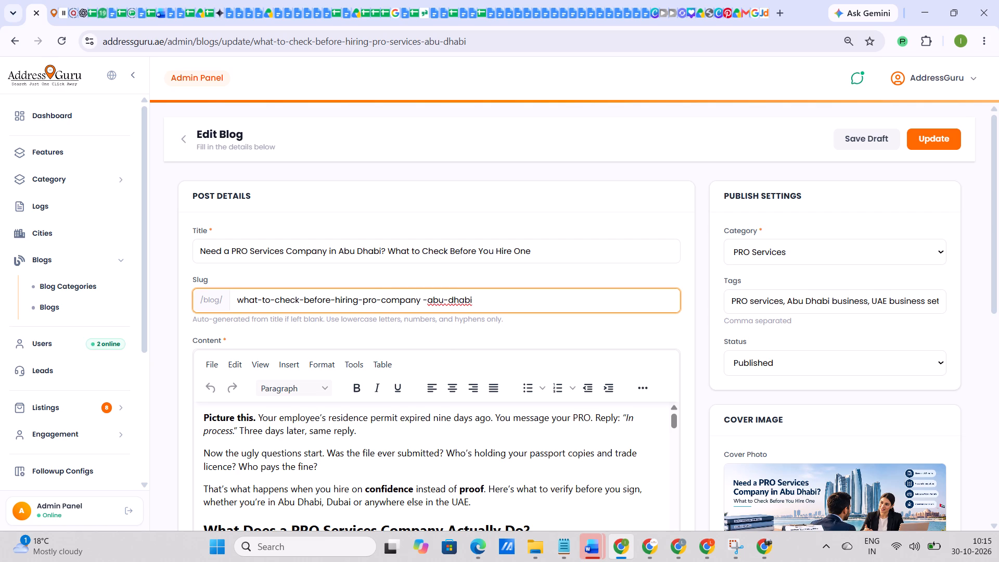
key("BackSpace")
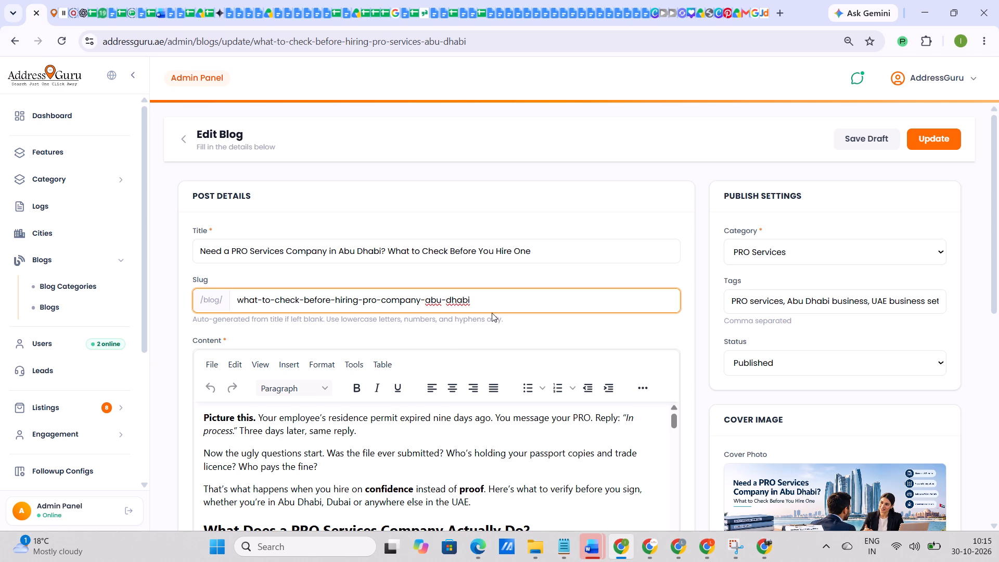
left_click(933, 137)
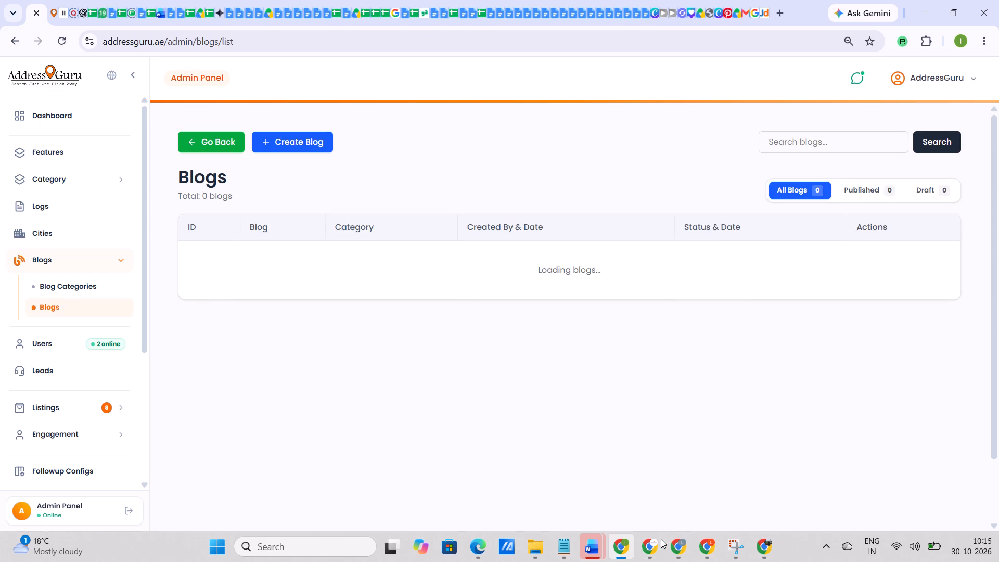
Switch to the other Chrome window, reload the public AddressGuru blogs page, and open the Need a PRO Services Company in Abu Dhabi post.
left_click(643, 551)
left_click(104, 0)
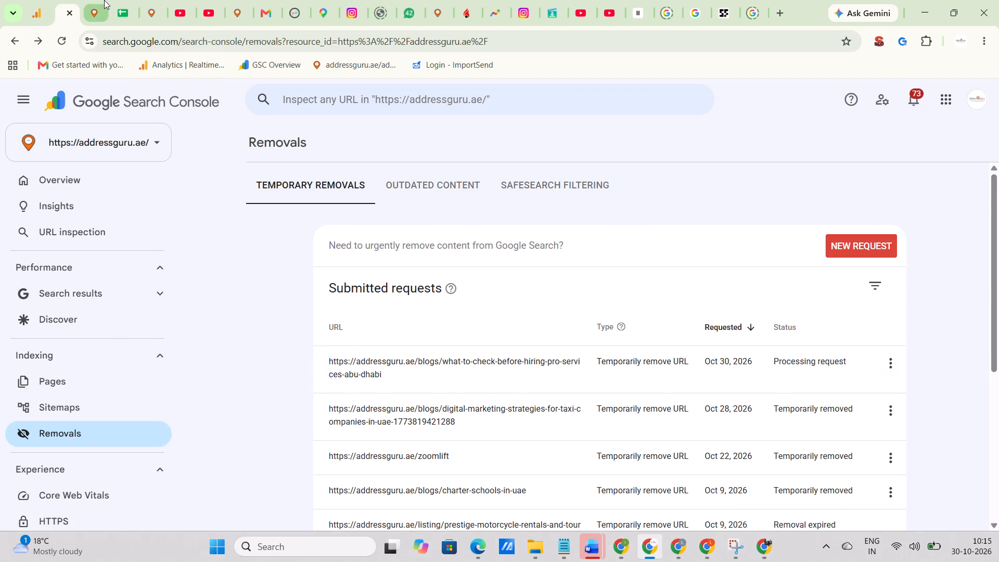
left_click(65, 43)
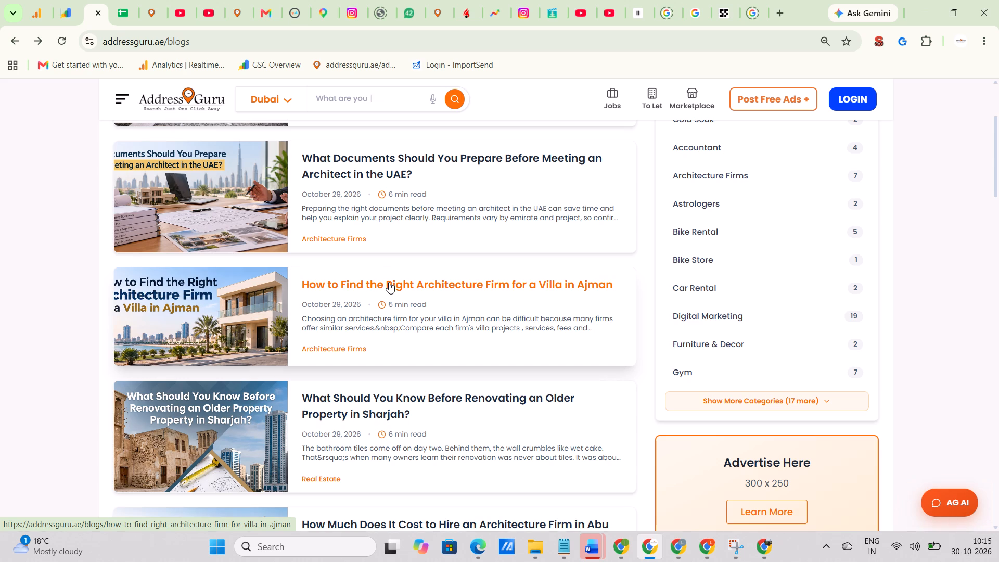
scroll(386, 284, "up", 3)
scroll(386, 285, "down", 7)
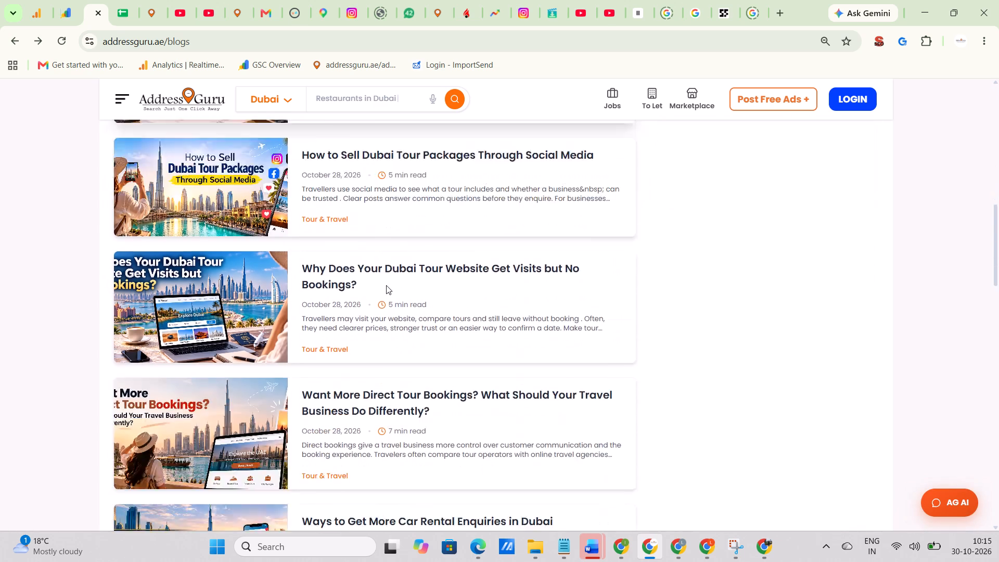
scroll(386, 285, "down", 8)
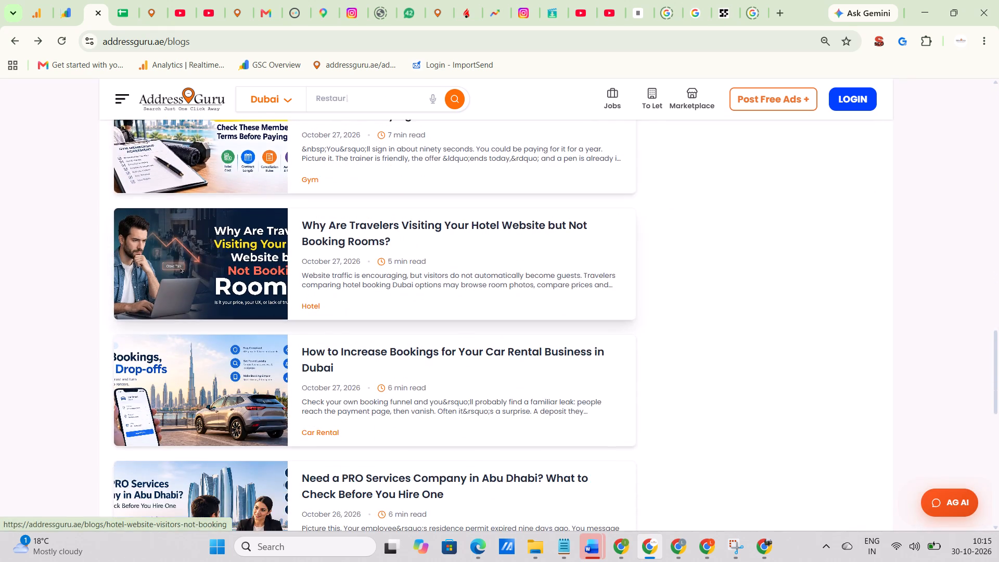
scroll(386, 285, "down", 3)
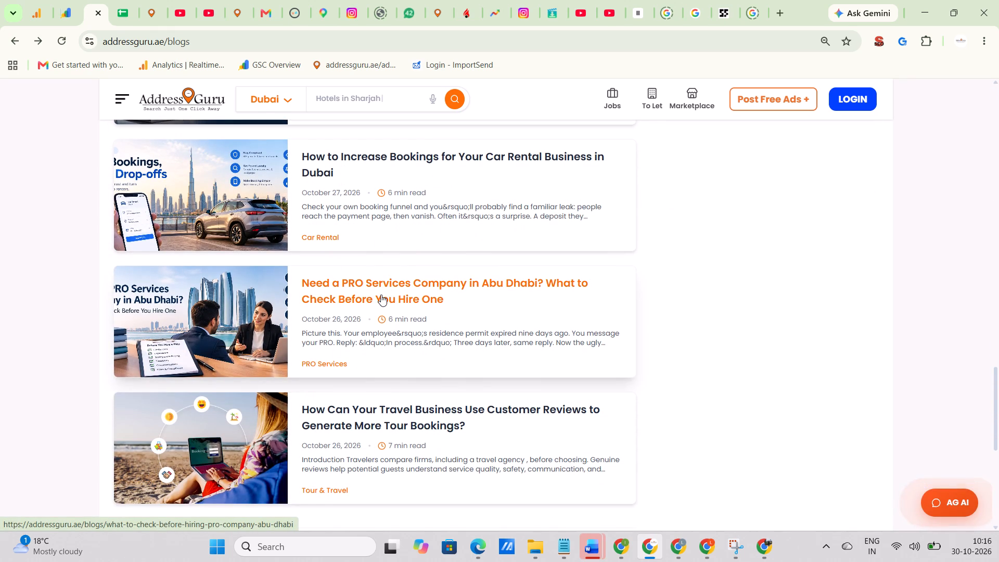
left_click(381, 295)
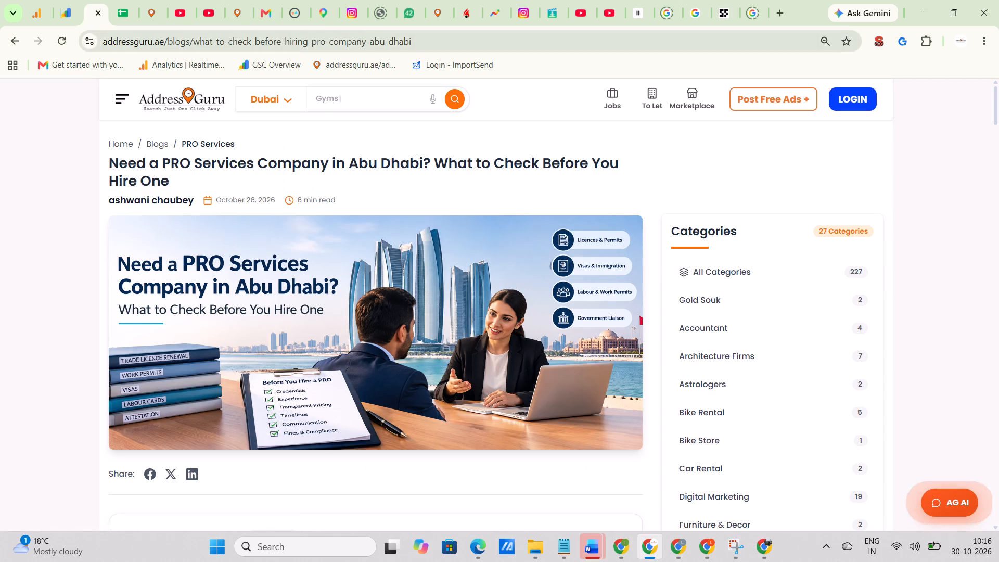
Copy the live post's new URL, inspect it in Google Search Console, and request indexing for it.
left_click(409, 36)
left_click(444, 40)
key("ctrl+a")
key("ctrl+c")
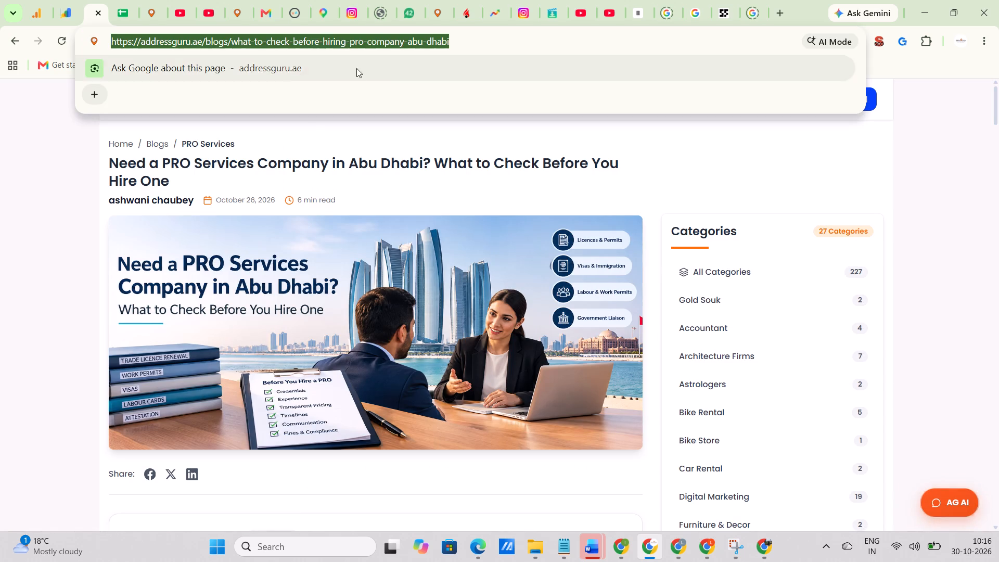
left_click(67, 0)
left_click(387, 104)
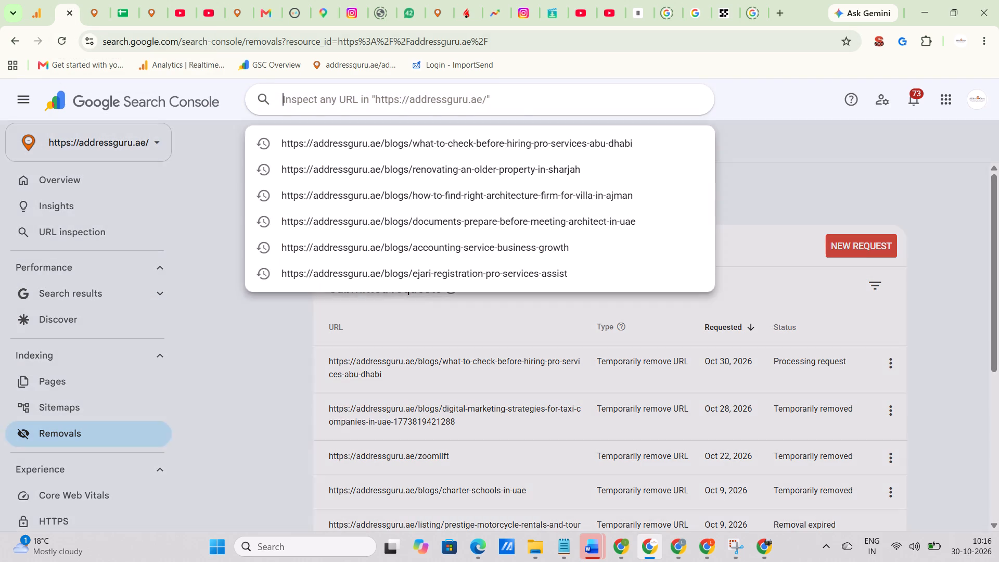
key("ctrl+v")
key("Return")
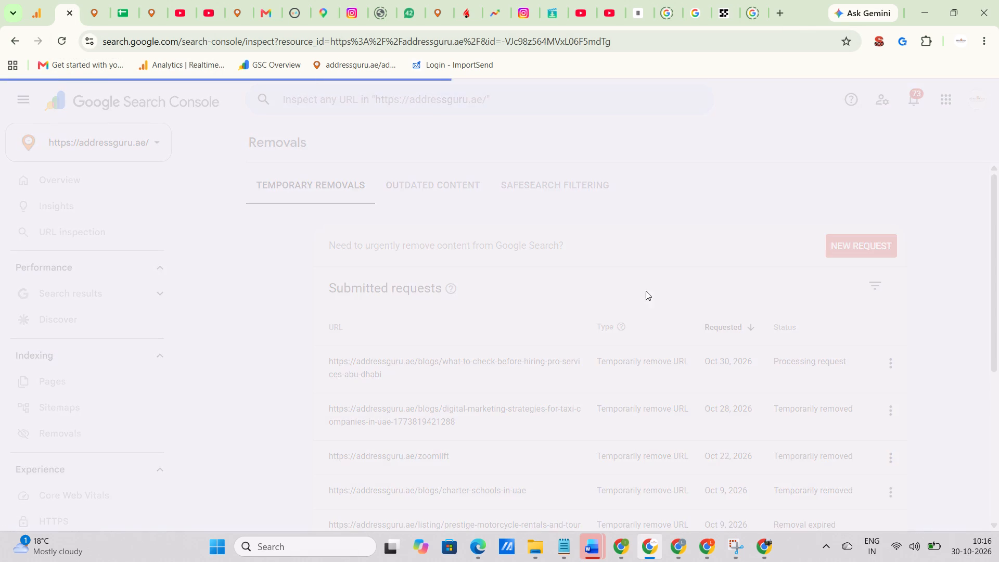
left_click(824, 308)
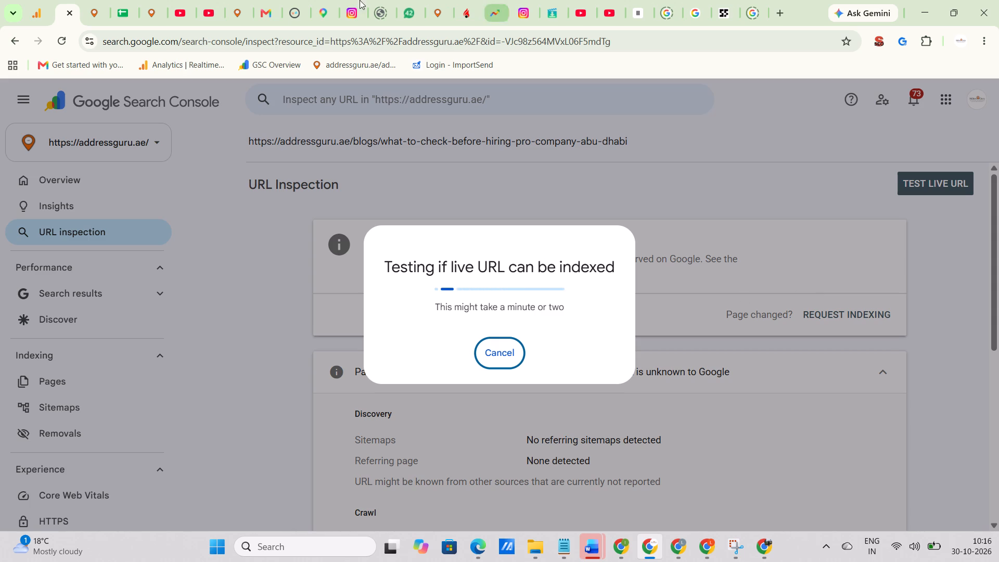
Replace the URL in row 779 of the indexed pages sheet with the copied what-to-check-before-hiring-pro-company-abu-dhabi URL.
left_click(123, 0)
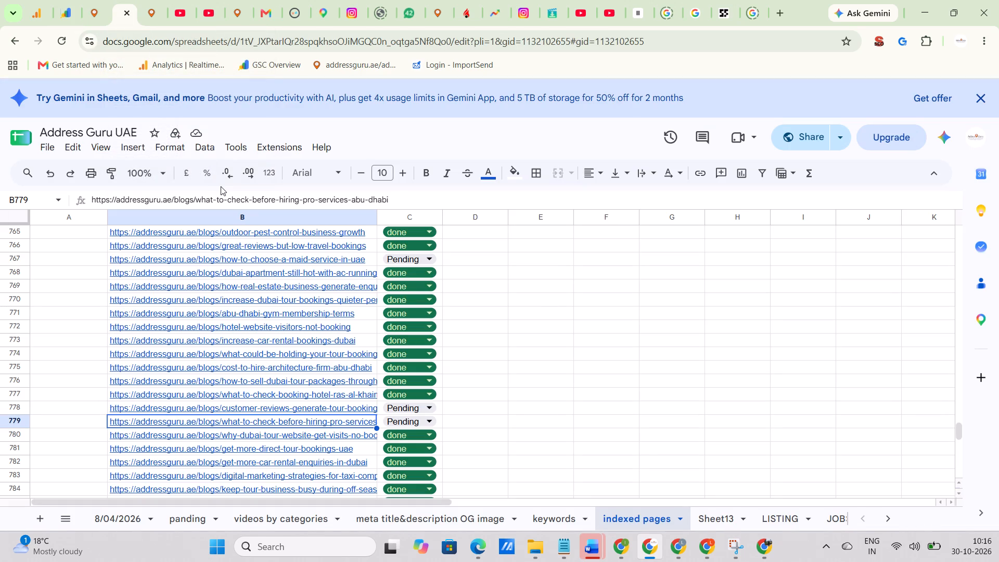
key("ctrl+v")
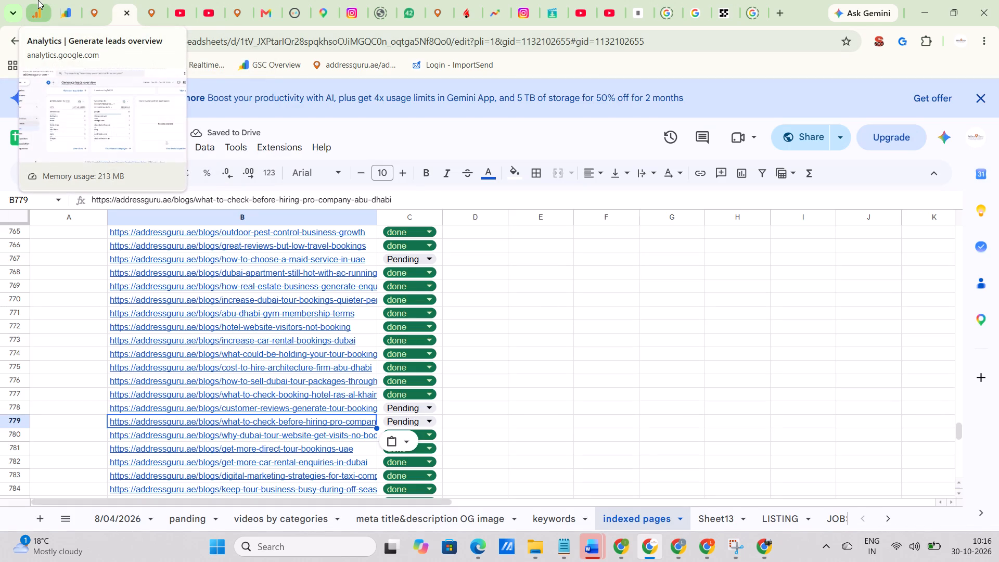
Return to Google Search Console and dismiss the indexing request confirmation for the what-to-check-before-hiring-pro-company-abu-dhabi URL.
left_click(58, 0)
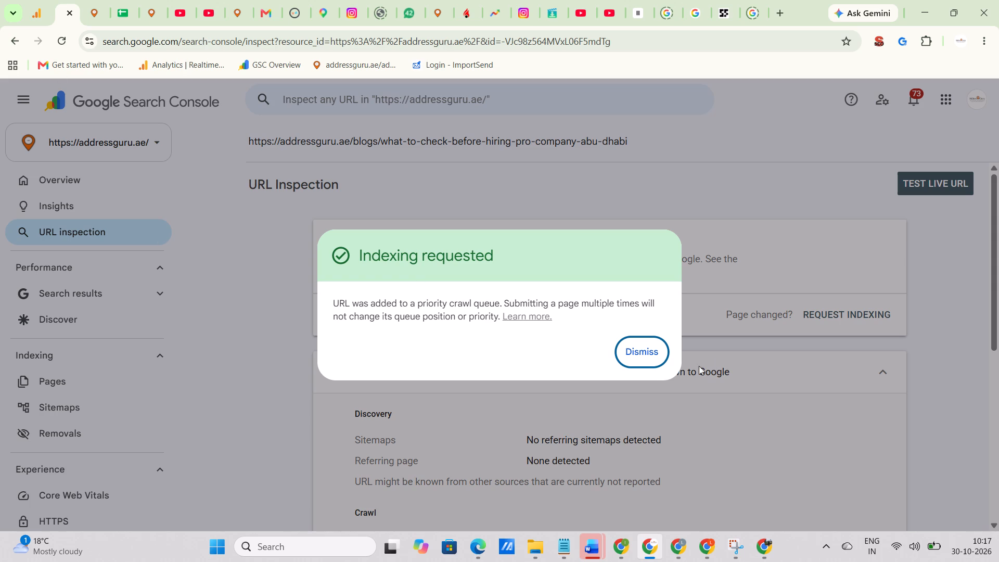
left_click(646, 356)
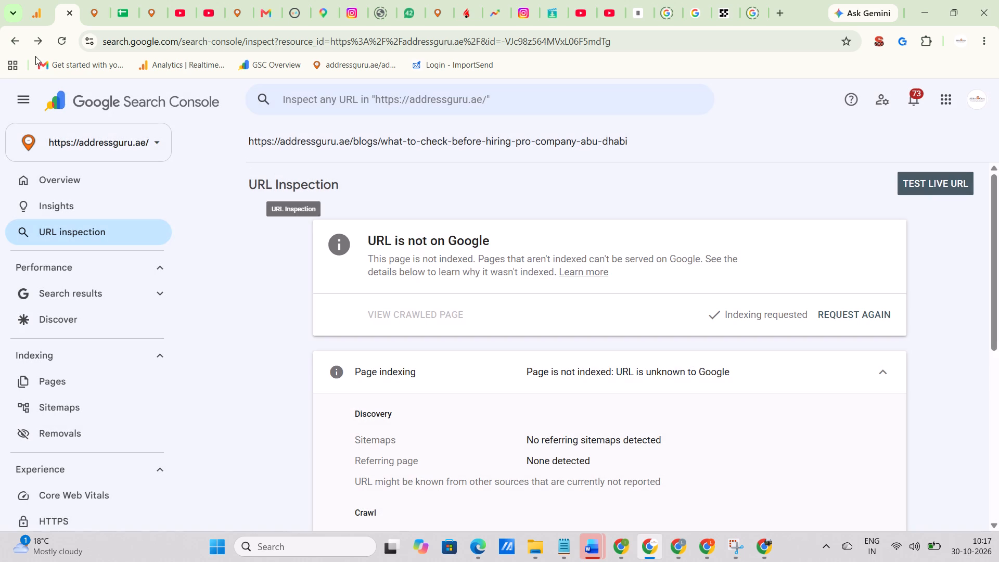
Switch to Google Analytics and reload the Generate leads overview report for addressguru-uae.
left_click(30, 3)
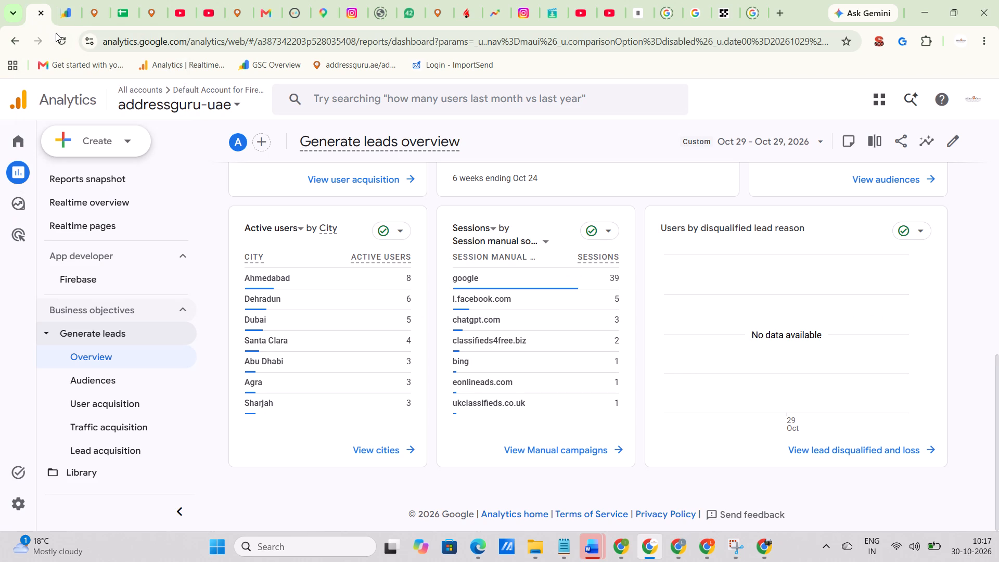
left_click(61, 34)
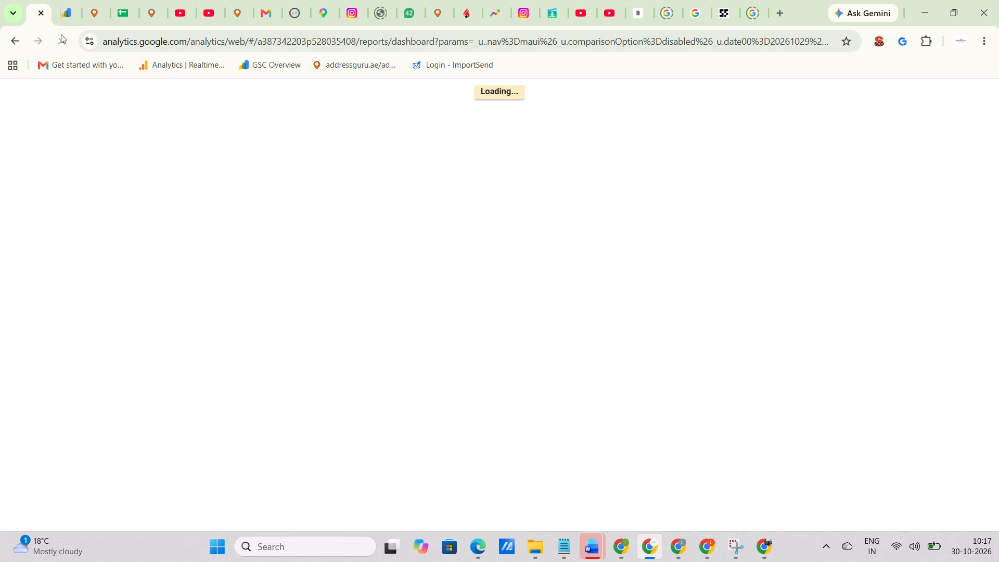
Minimize the current Chrome window and open the Anoj intern JD blog titles spreadsheet in the other Chrome window.
left_click(926, 11)
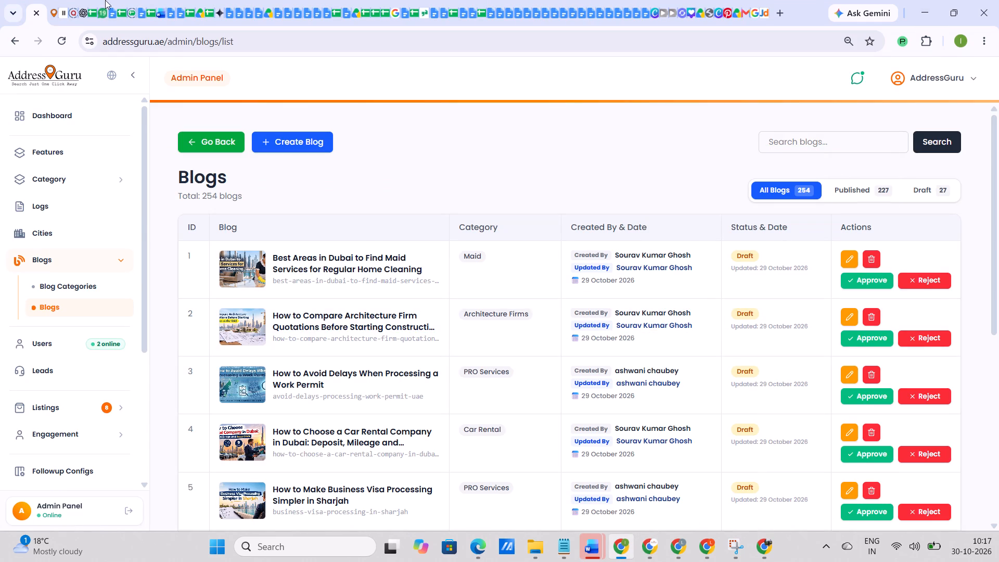
left_click(97, 0)
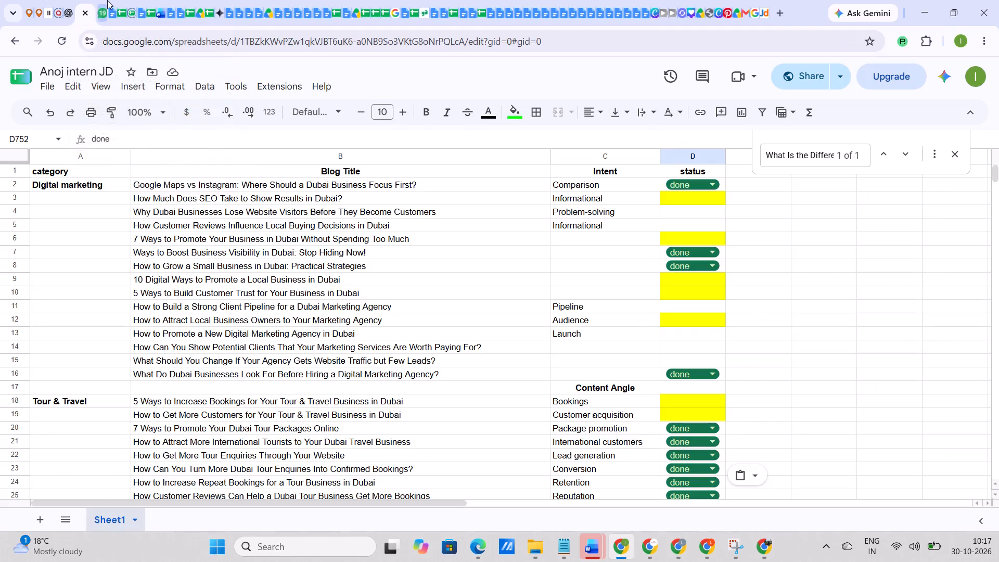